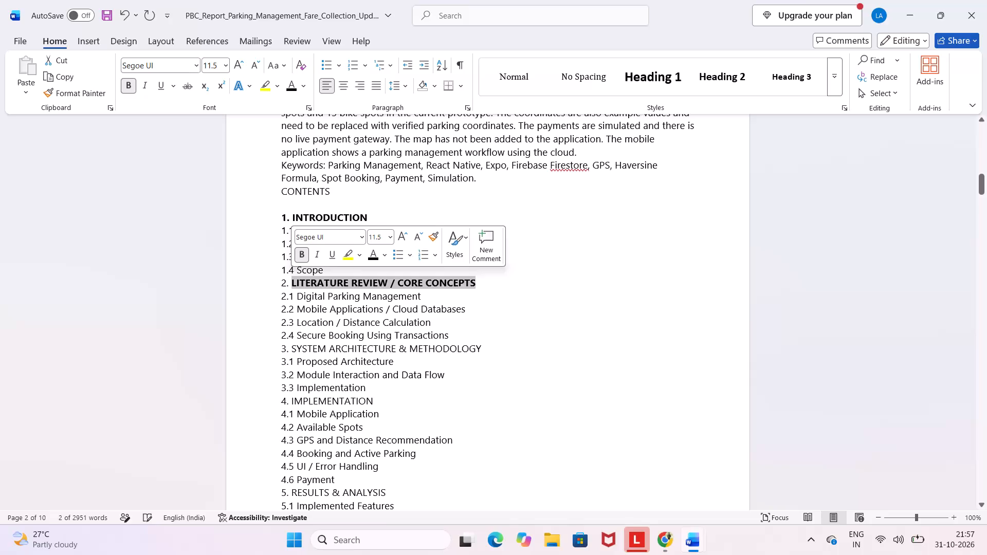
Bold the whole contents entry "3. SYSTEM ARCHITECTURE & METHODOLOGY", including its number.
left_click_drag(489, 345, 291, 348)
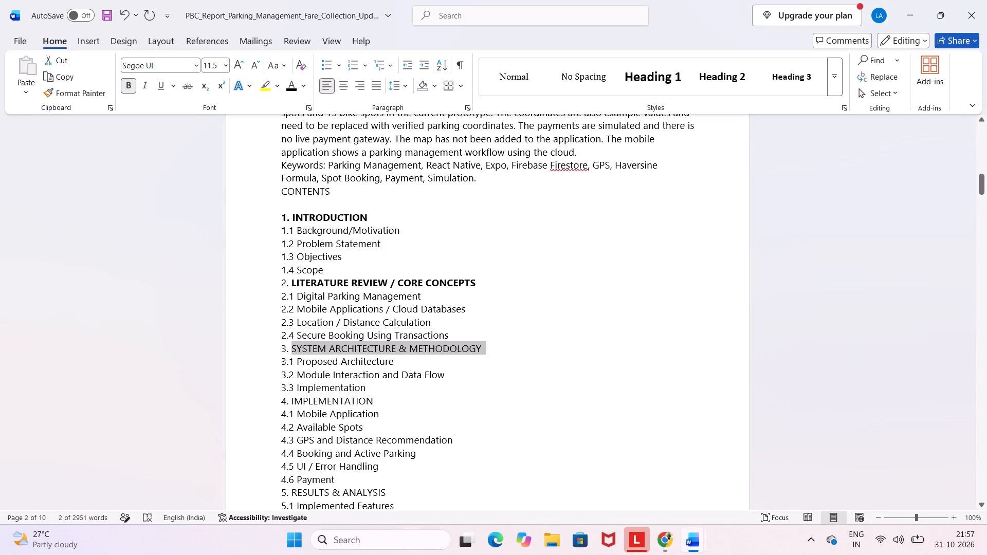
left_click_drag(291, 348, 276, 350)
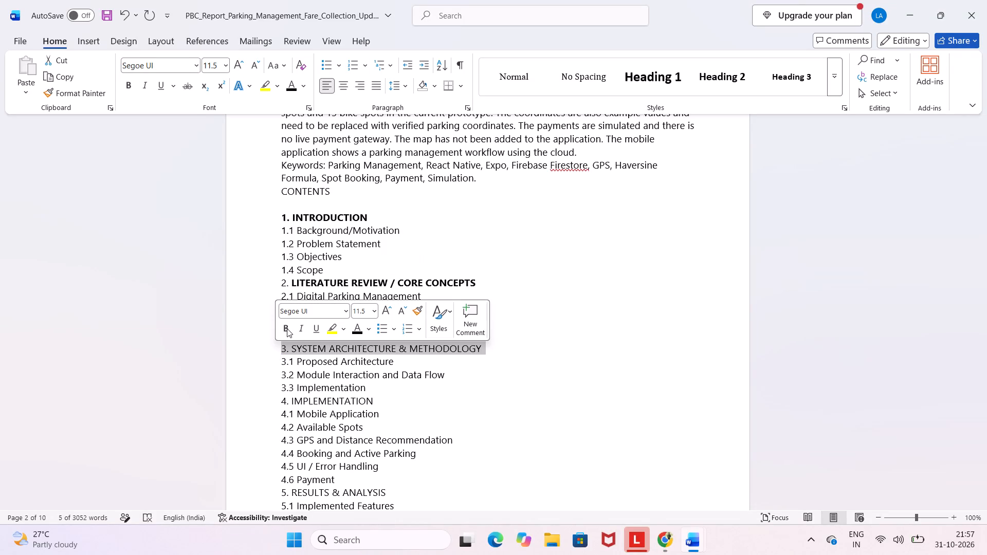
left_click(287, 324)
left_click(357, 422)
Bold the contents entry "4. IMPLEMENTATION", including its number.
scroll(357, 422, "down", 1)
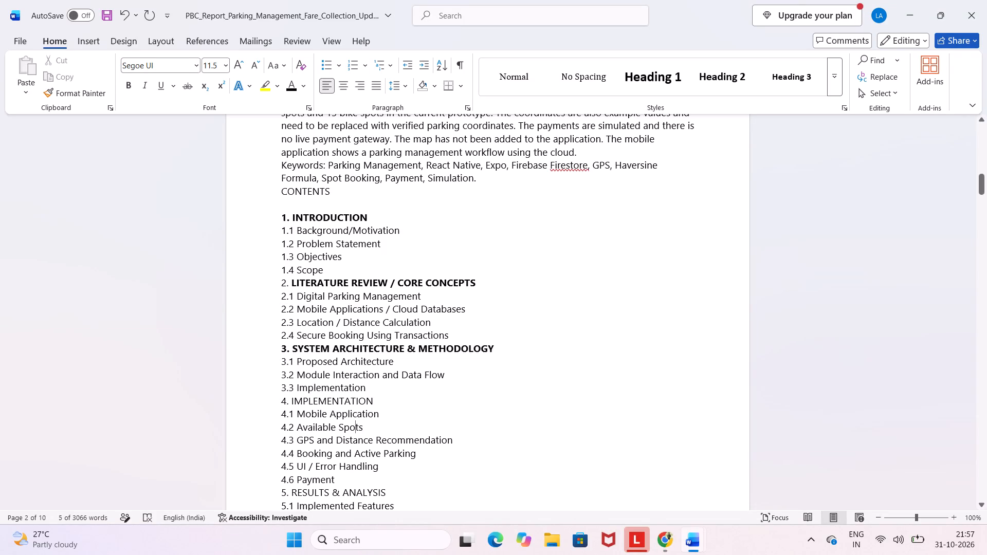
scroll(357, 422, "down", 1)
left_click_drag(381, 315, 348, 310)
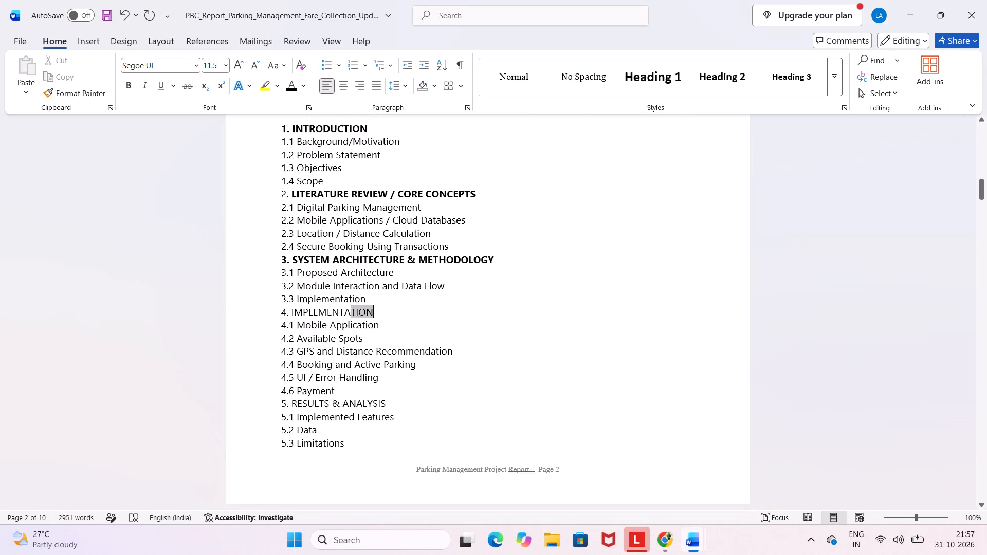
left_click_drag(348, 310, 272, 314)
left_click(281, 286)
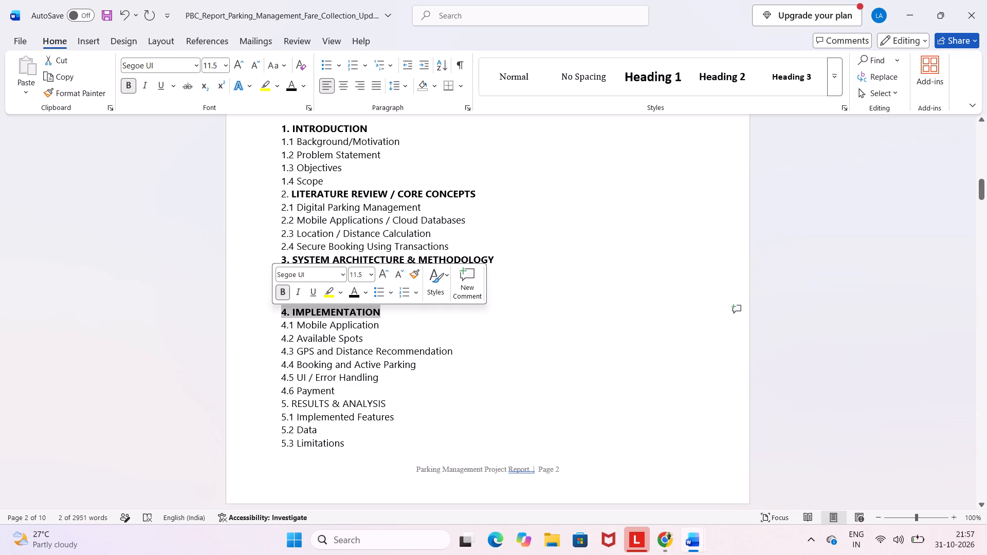
Bold the contents entry "5. RESULTS & ANALYSIS", including its number.
scroll(380, 397, "down", 1)
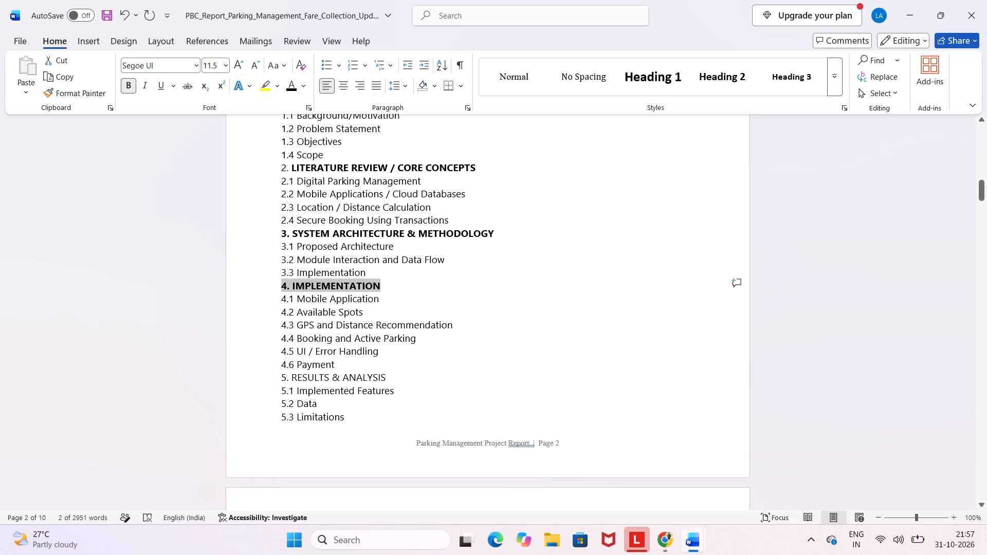
left_click_drag(394, 381, 276, 384)
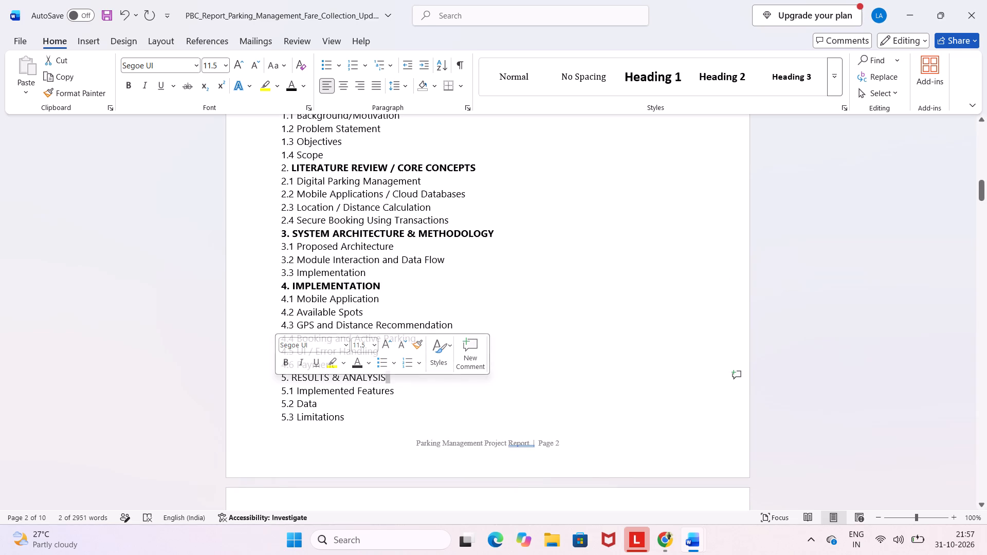
left_click(411, 378)
left_click_drag(411, 378, 286, 372)
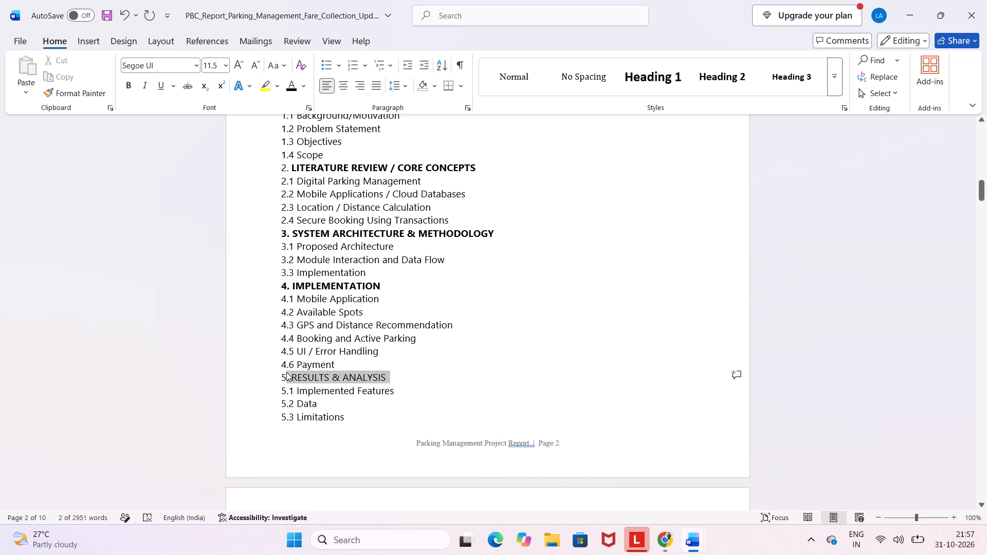
left_click_drag(286, 372, 280, 376)
left_click(289, 358)
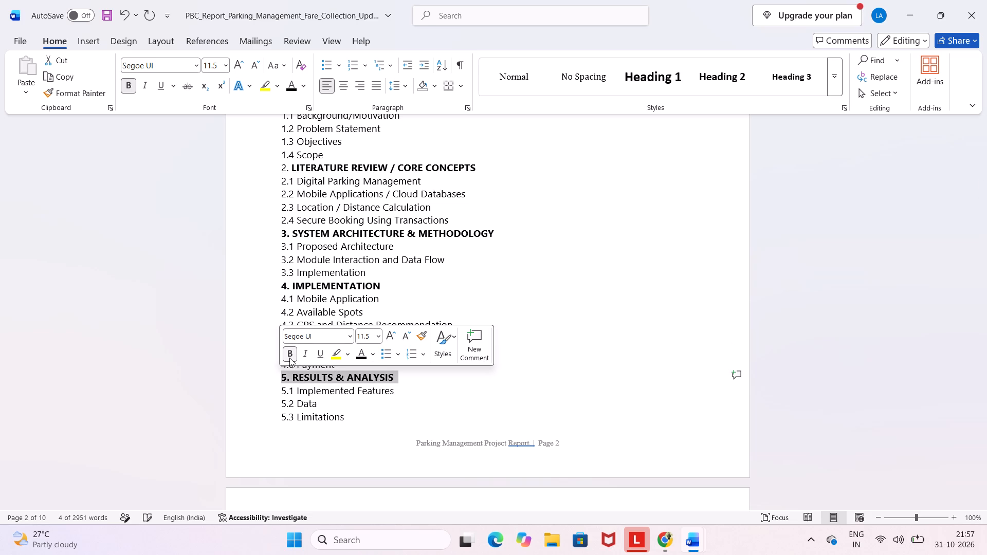
double_click(336, 416)
Bold the contents entry "6. CONCLUSION & FUTURE ENHANCEMENTS" on page 3, including its number.
scroll(336, 416, "down", 2)
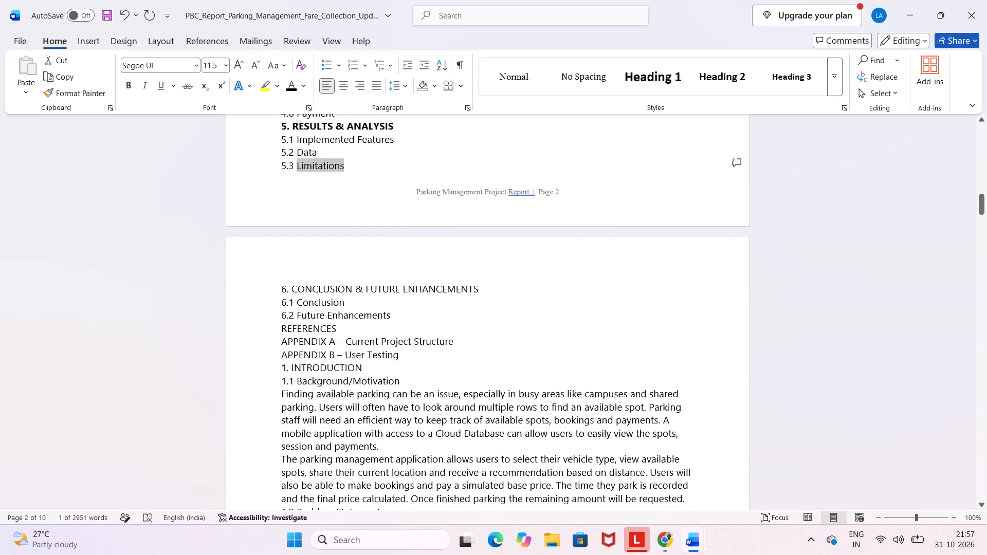
left_click_drag(494, 282, 331, 288)
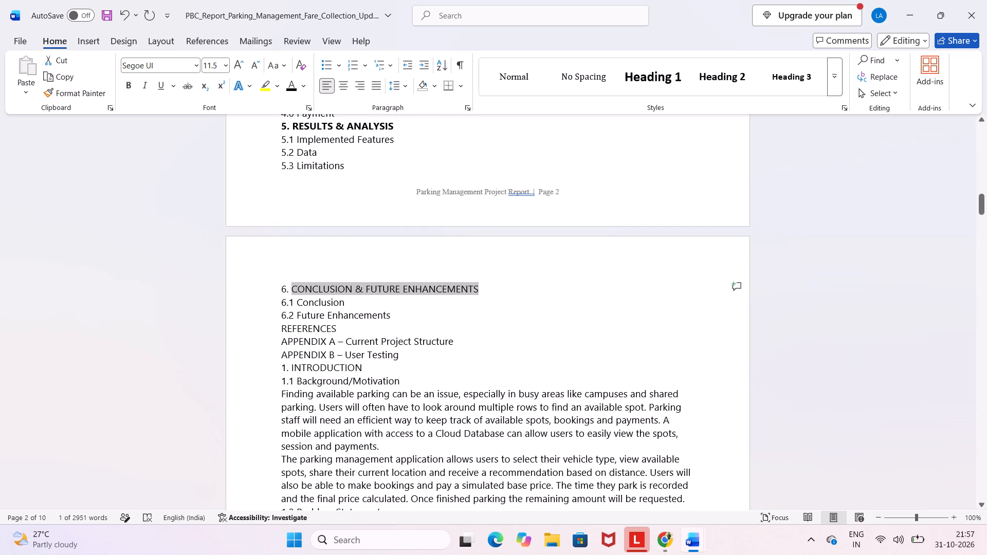
left_click_drag(331, 288, 285, 292)
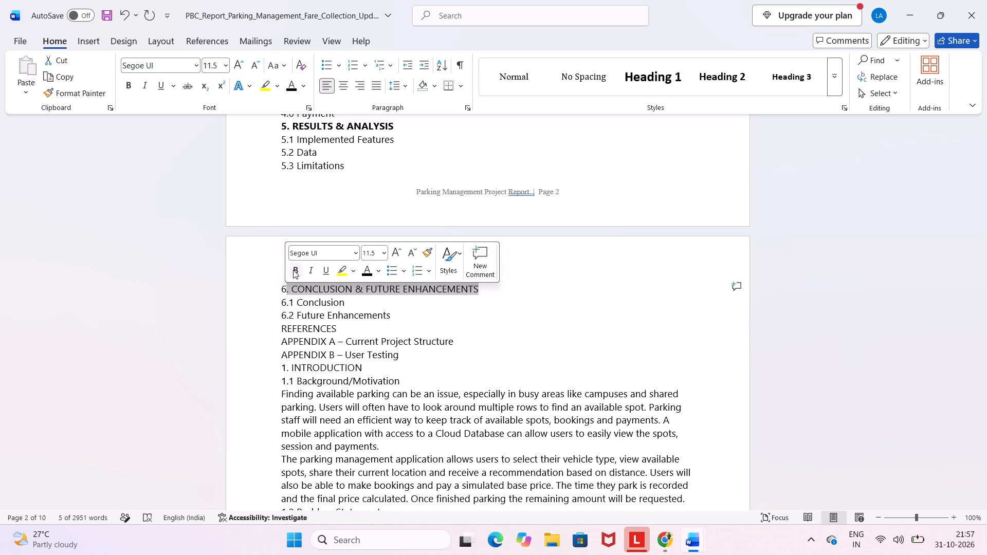
left_click(293, 270)
left_click(274, 287)
left_click_drag(274, 287, 289, 286)
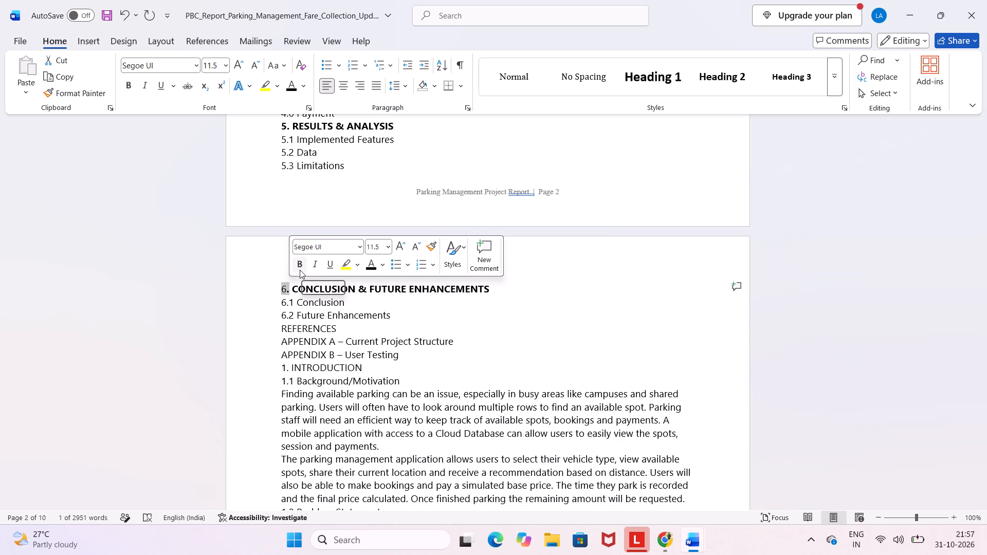
left_click(300, 270)
left_click(353, 346)
Bold the "REFERENCES" entry in the contents list.
scroll(353, 346, "down", 1)
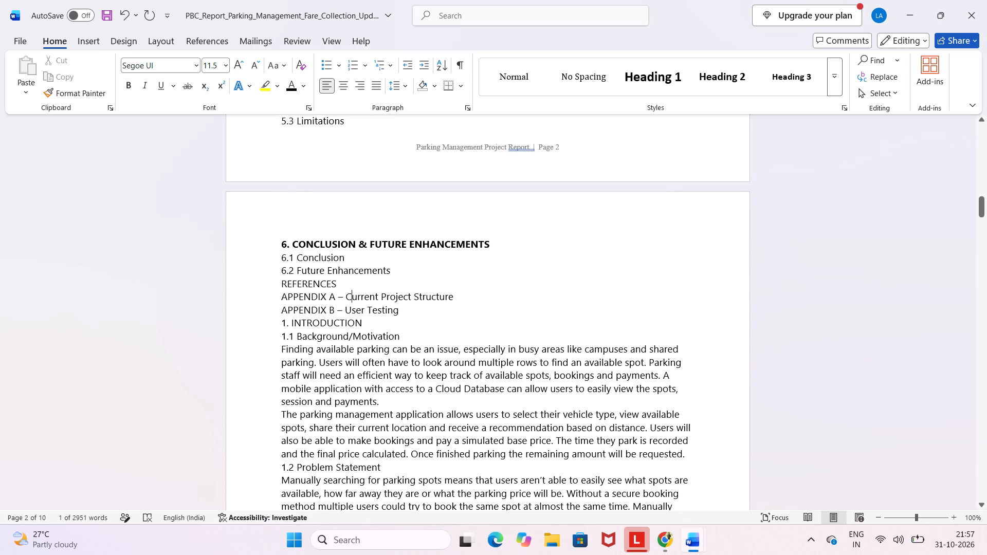
left_click_drag(277, 283, 321, 287)
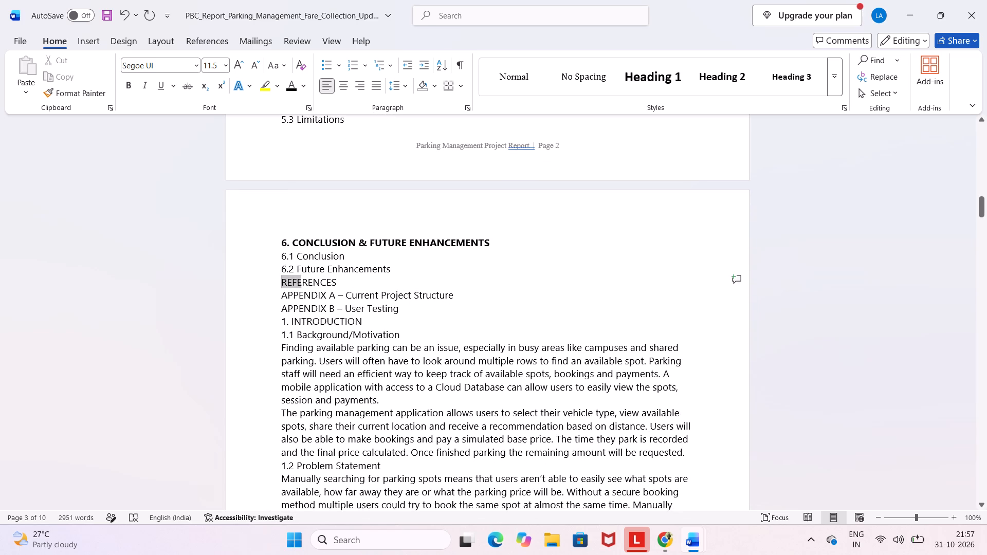
left_click_drag(321, 287, 345, 285)
left_click(353, 263)
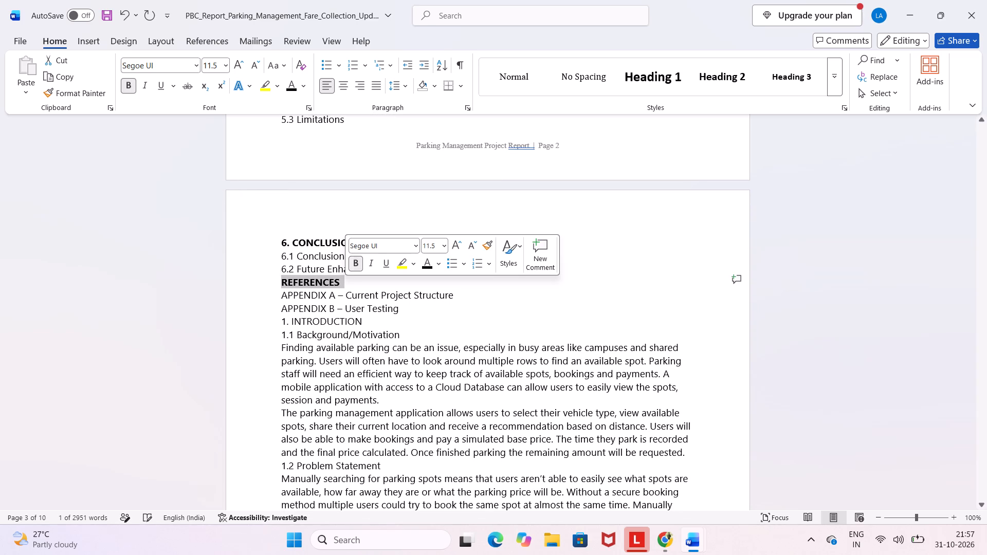
left_click(338, 295)
Insert a blank line after "APPENDIX B – User Testing" to separate the contents list from the Introduction section.
scroll(338, 295, "down", 1)
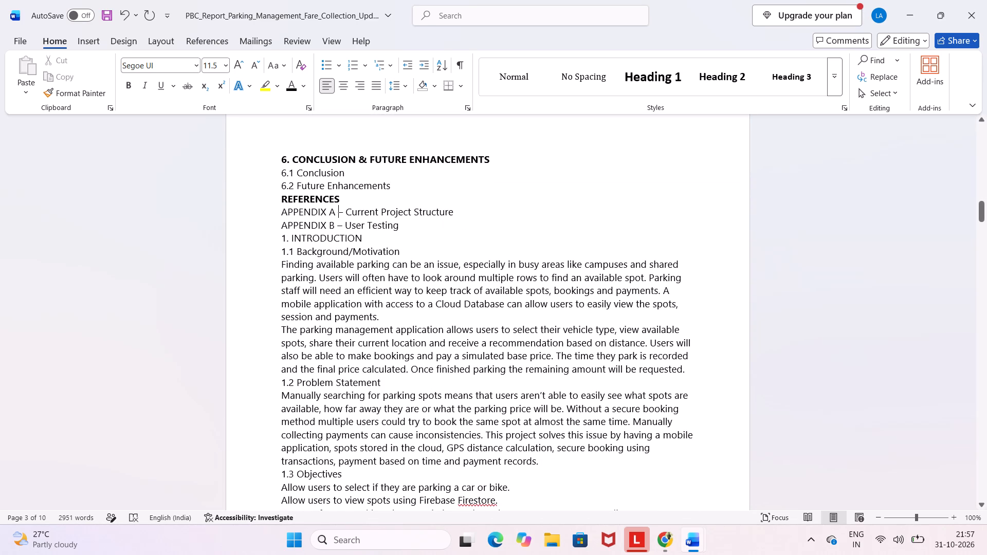
left_click(413, 231)
key("Up")
key("Right")
key("Right")
key("Right")
key("Right")
key("Right")
key("Right")
key("Right")
key("Right")
key("Right")
key("Return")
Make the section heading "1. INTRODUCTION" below the contents list bold and set its font size to 12.
left_click_drag(385, 248, 355, 249)
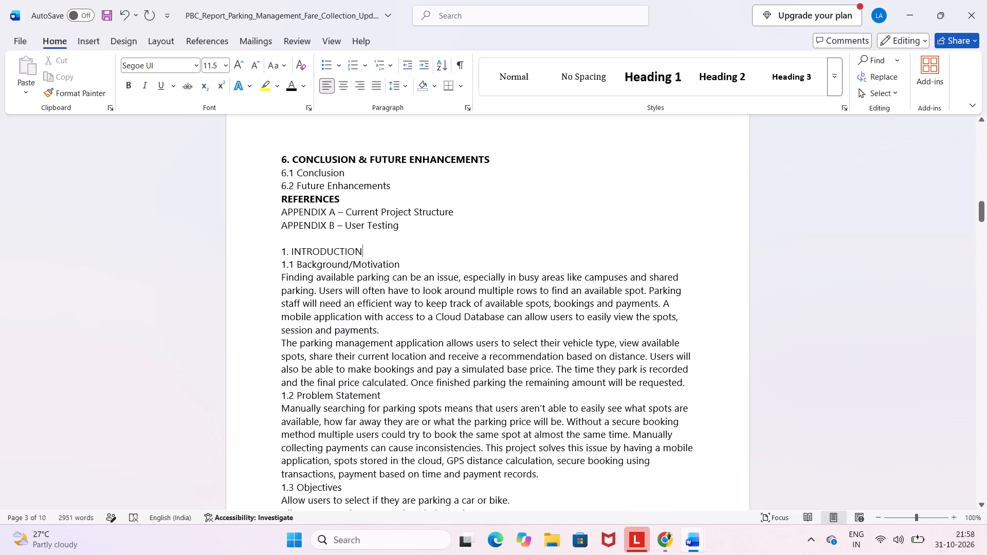
left_click_drag(355, 249, 276, 249)
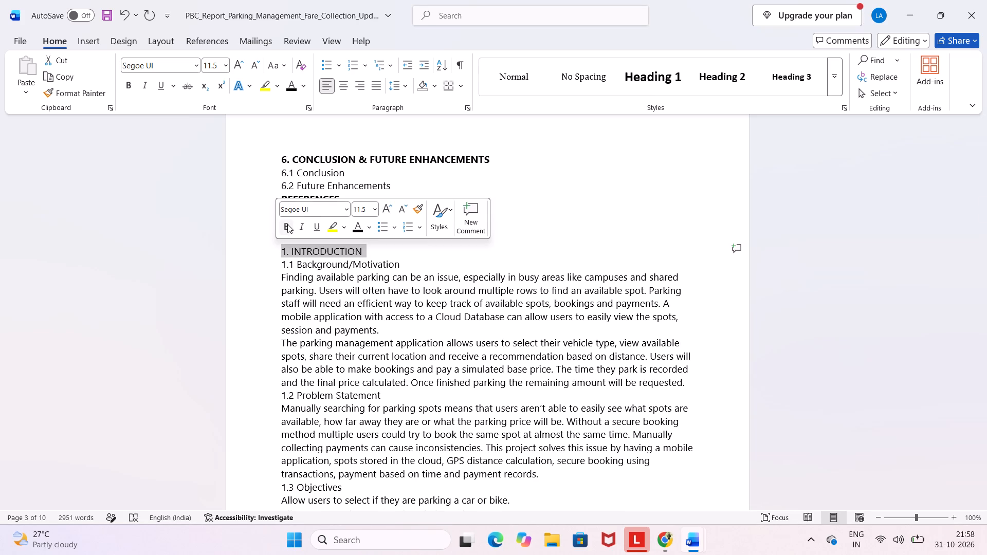
left_click(287, 223)
left_click(374, 210)
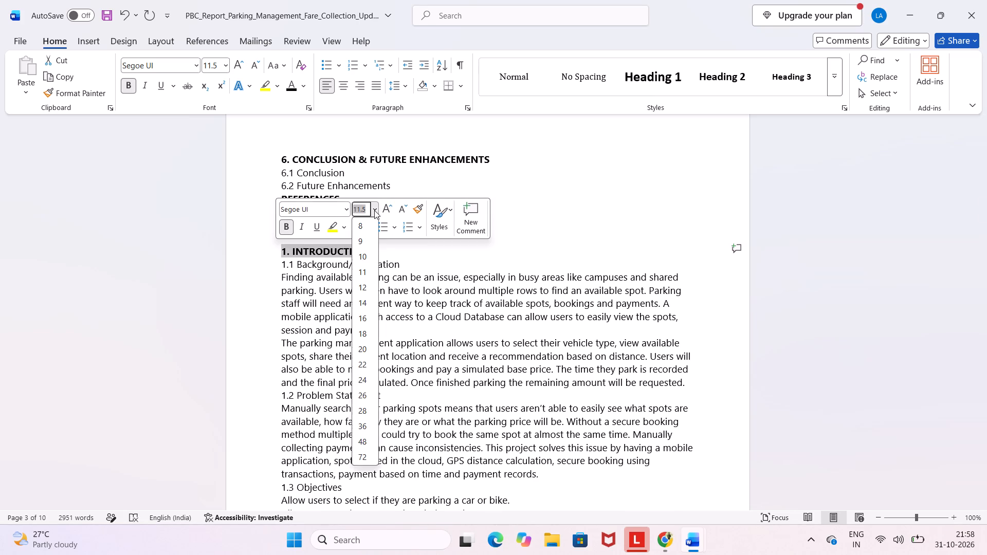
left_click(362, 284)
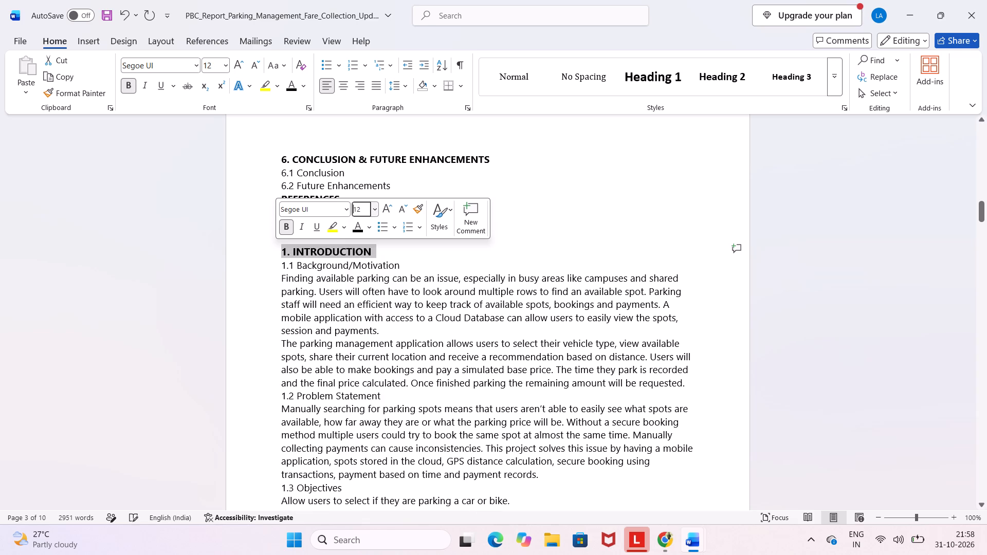
Insert a blank line below the "1. INTRODUCTION" section heading, undoing automatic list numbering so the heading stays plain text.
left_click(385, 249)
key("Return")
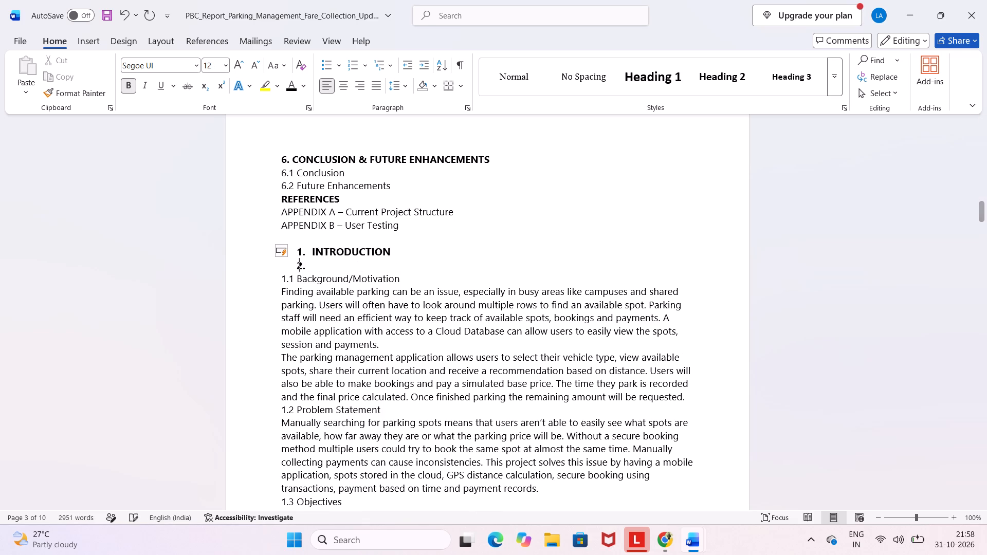
key("BackSpace")
key("BackSpace")
key("BackSpace")
key("BackSpace")
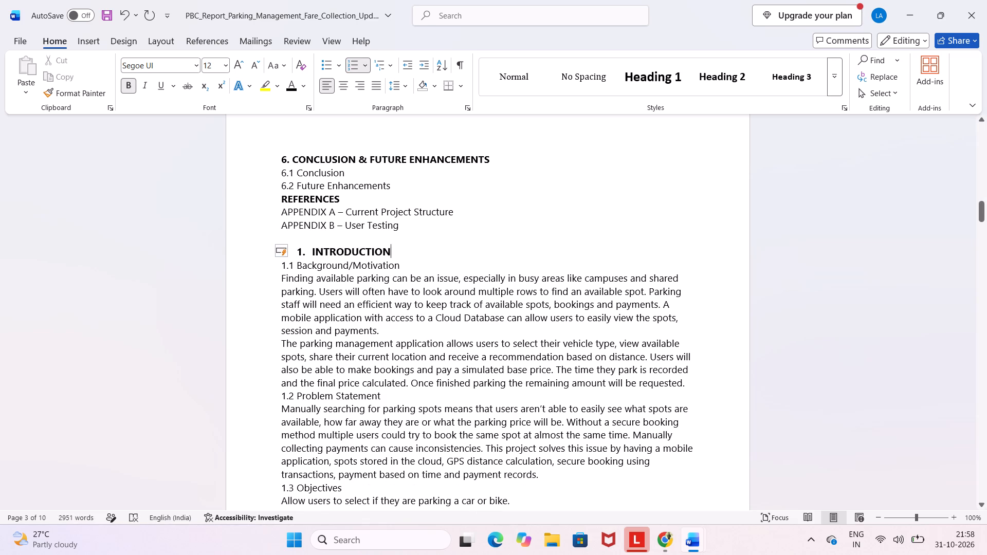
left_click(280, 249)
left_click(304, 266)
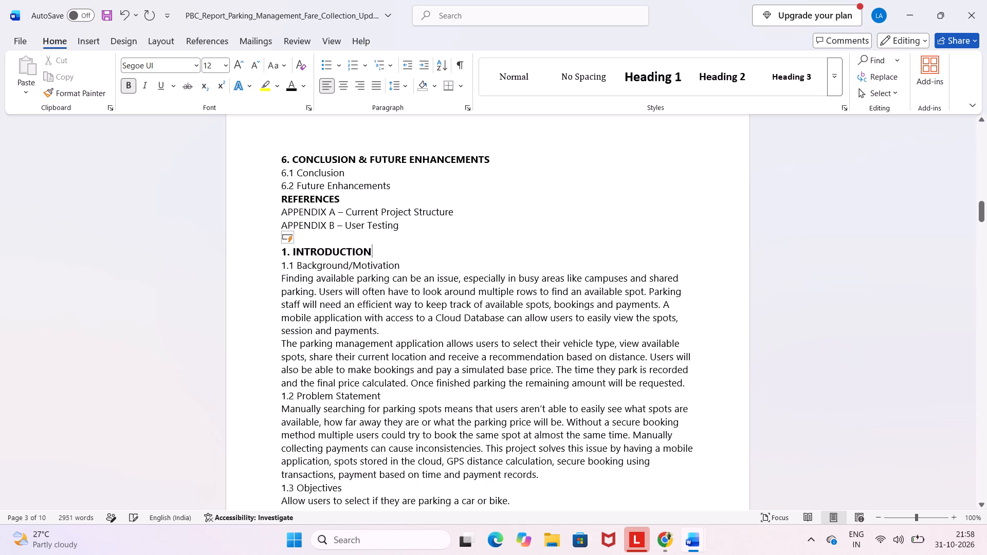
left_click(289, 254)
scroll(351, 354, "down", 1)
scroll(351, 354, "up", 1)
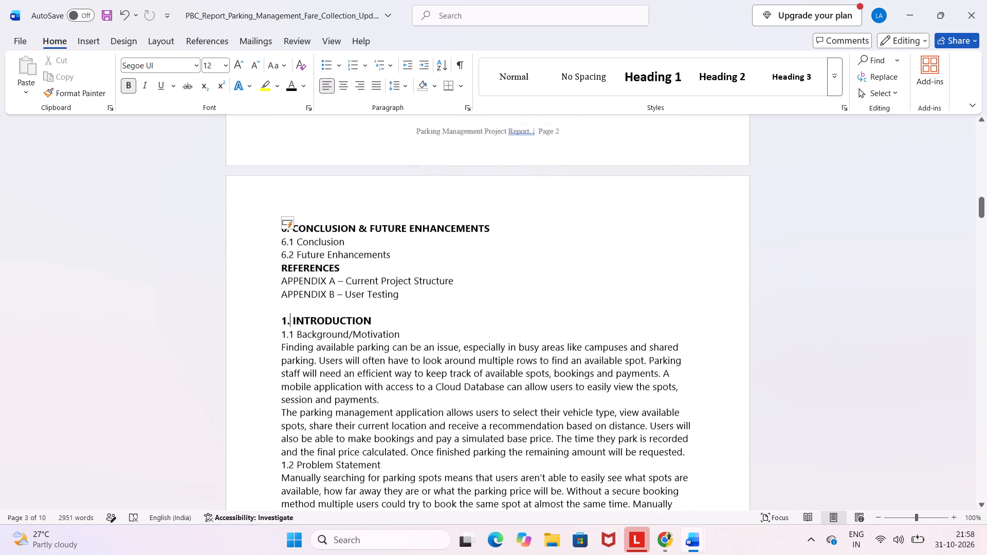
left_click(403, 319)
key("Return")
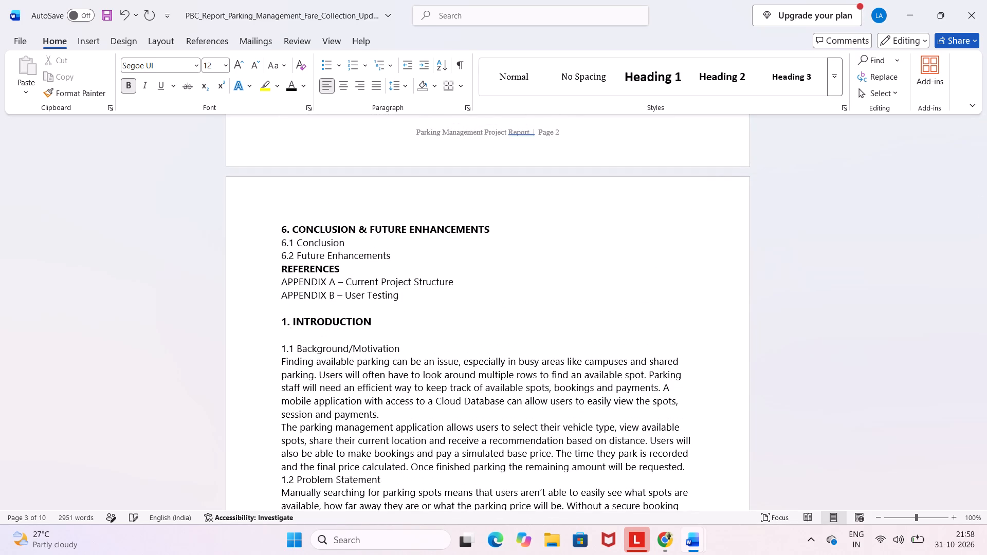
Set the font size of the subheading "1.1 Background/Motivation" to 12.
scroll(403, 319, "down", 1)
left_click_drag(406, 273, 395, 274)
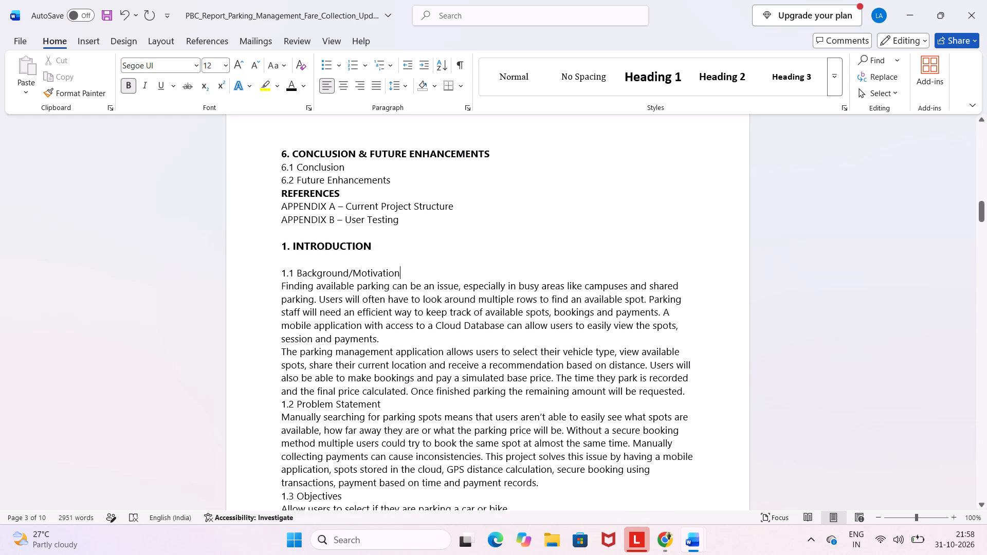
left_click_drag(395, 274, 277, 275)
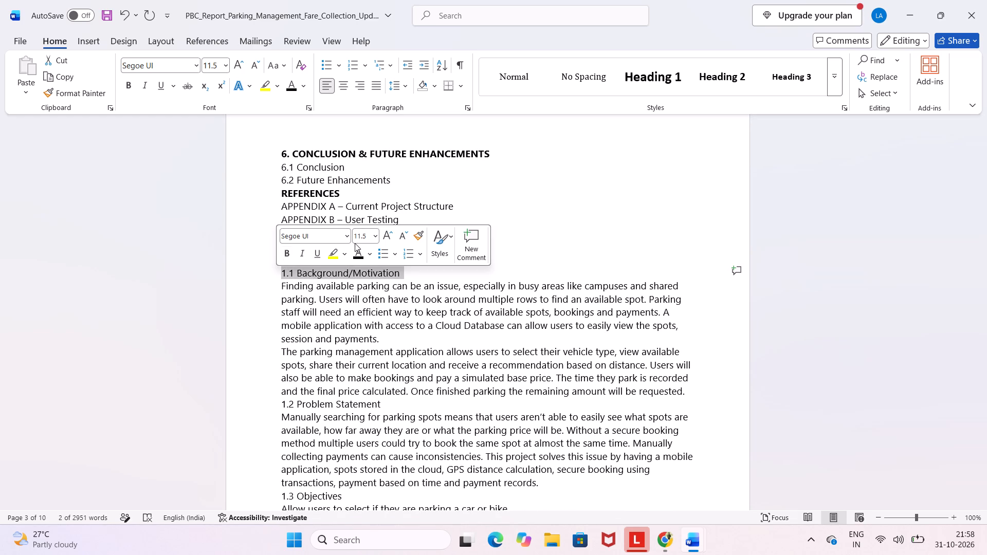
left_click(376, 237)
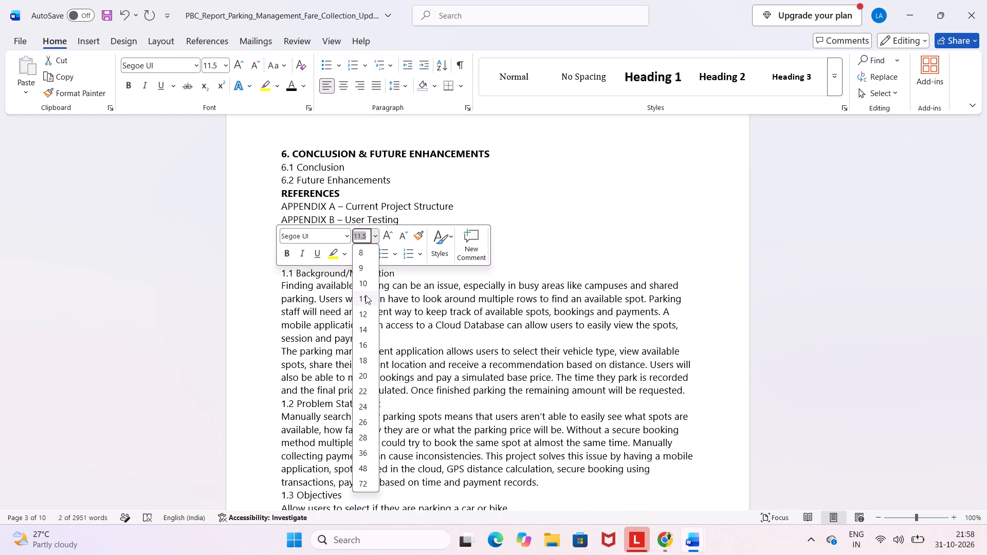
left_click(363, 312)
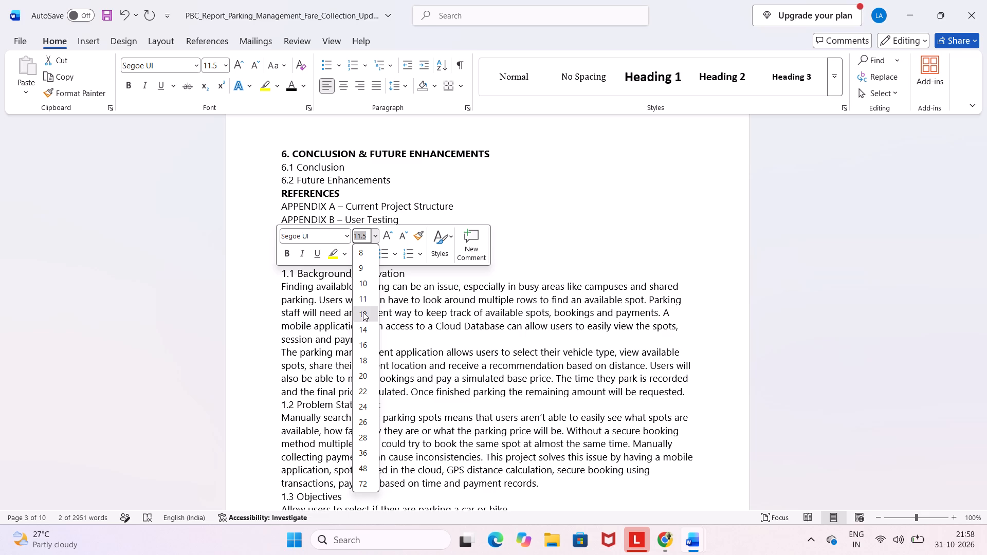
left_click(445, 281)
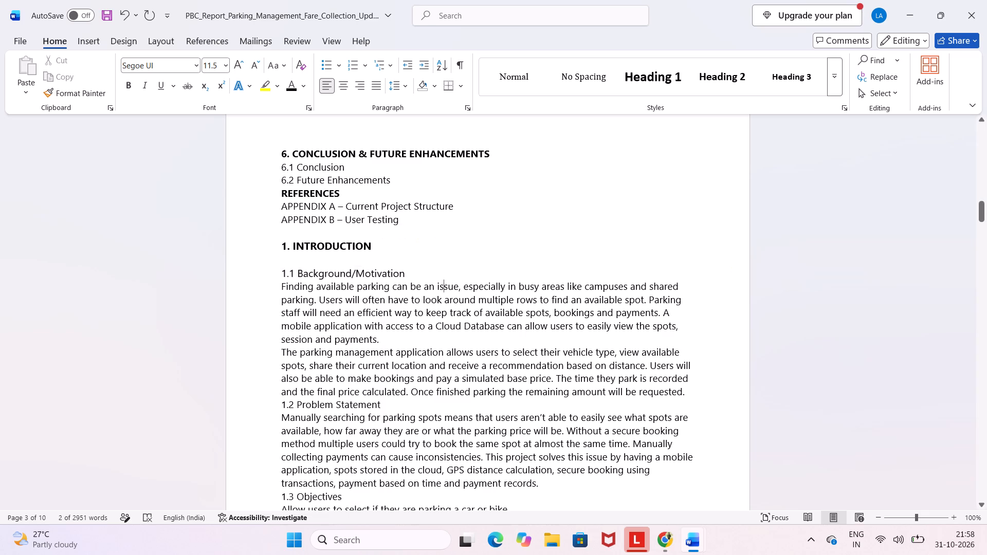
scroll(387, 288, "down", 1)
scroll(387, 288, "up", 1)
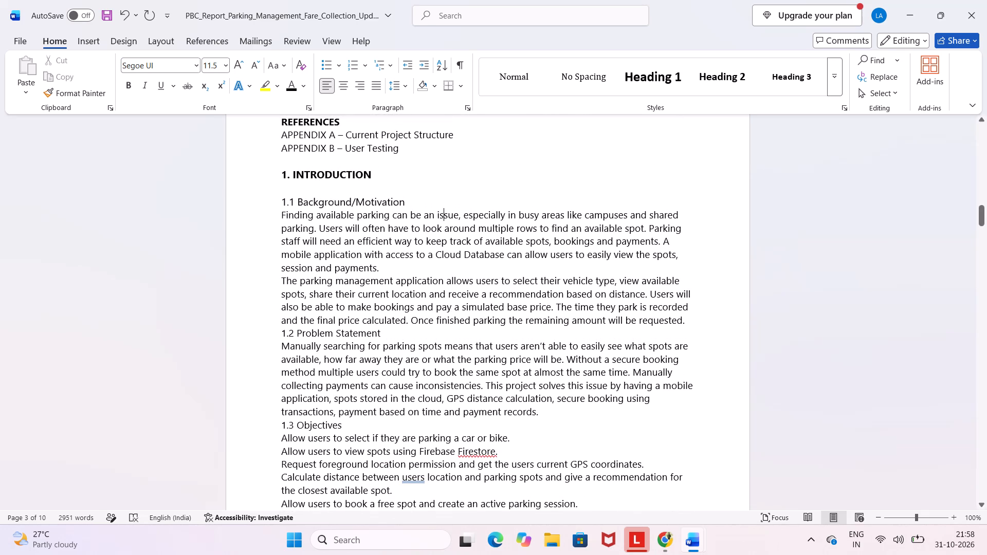
Insert a blank line after the last Background/Motivation paragraph to separate it from the subheading "1.2 Problem Statement".
left_click(694, 323)
key("Return")
Make the subheading "1.1 Background/Motivation" bold.
scroll(694, 323, "down", 1)
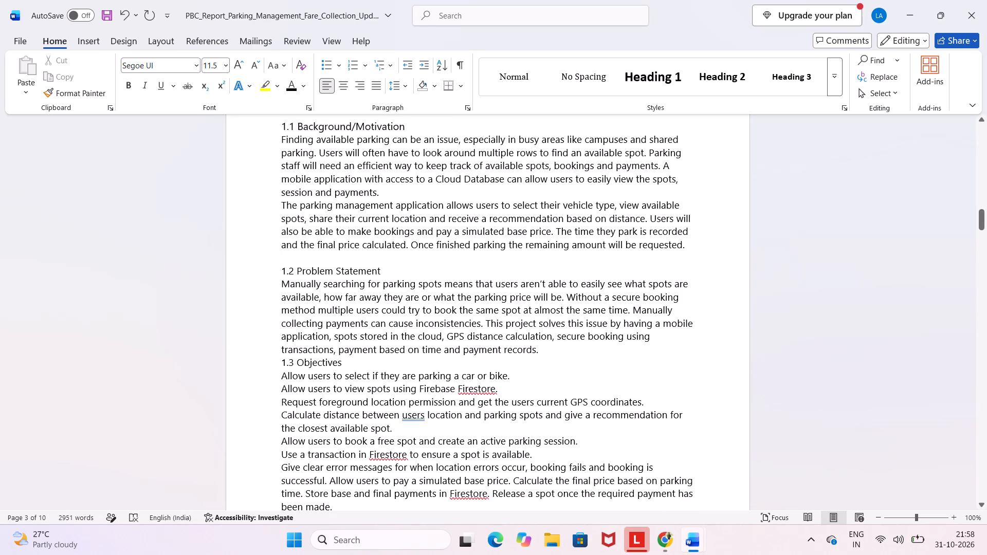
scroll(376, 280, "up", 1)
left_click_drag(408, 208, 403, 209)
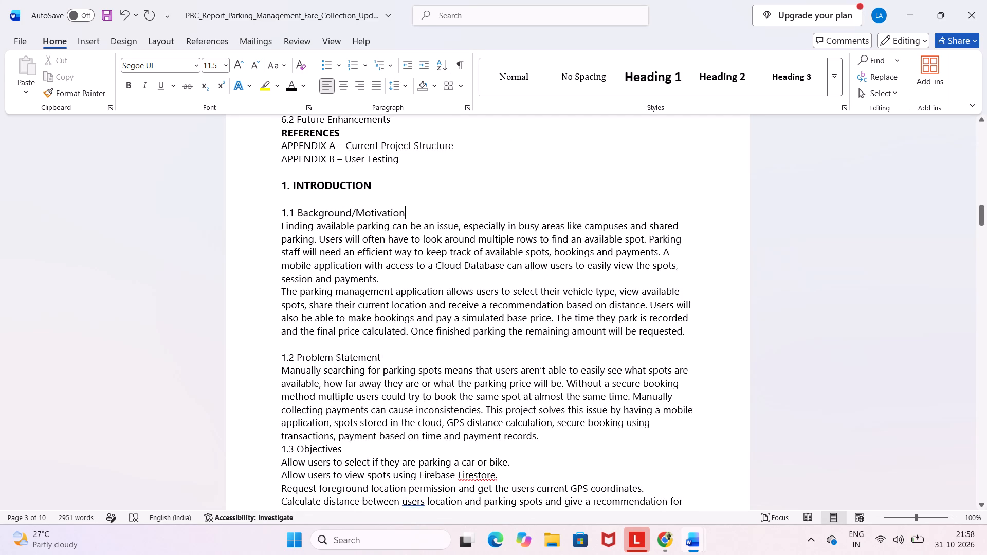
left_click_drag(403, 209, 278, 208)
left_click(286, 184)
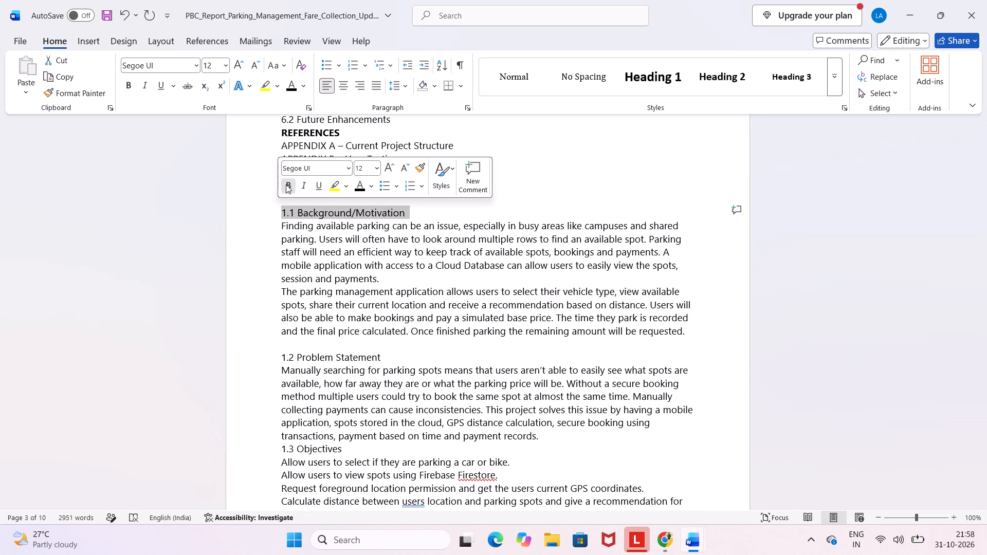
left_click(347, 273)
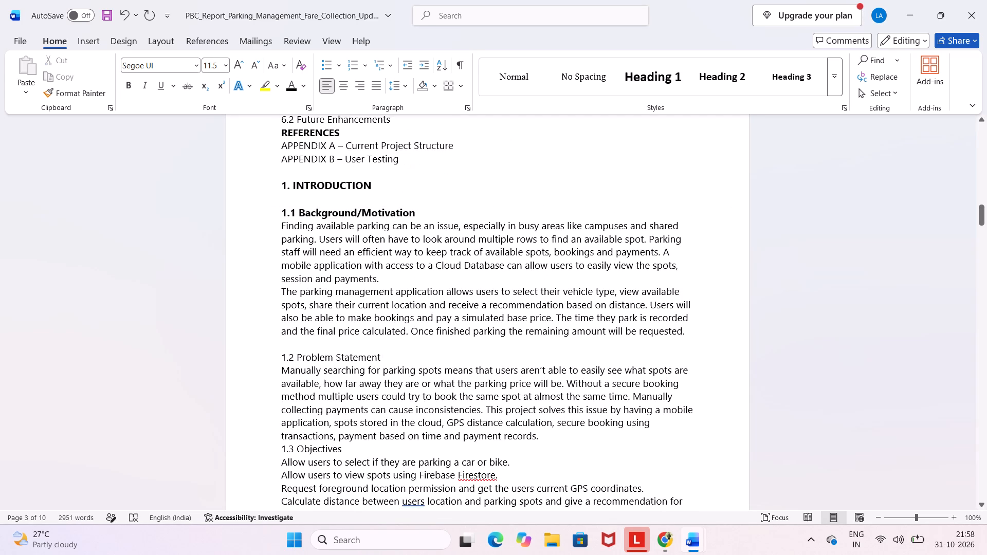
Select the section heading "1. INTRODUCTION" above the Background/Motivation subheading.
left_click_drag(389, 189, 268, 187)
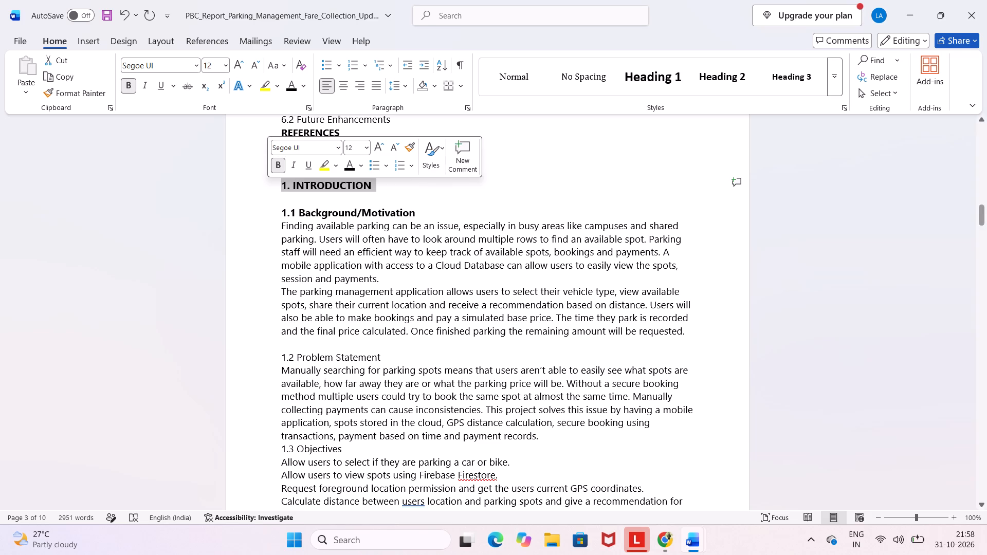
Set the font size of the section heading "1. INTRODUCTION" to 13.
left_click(367, 144)
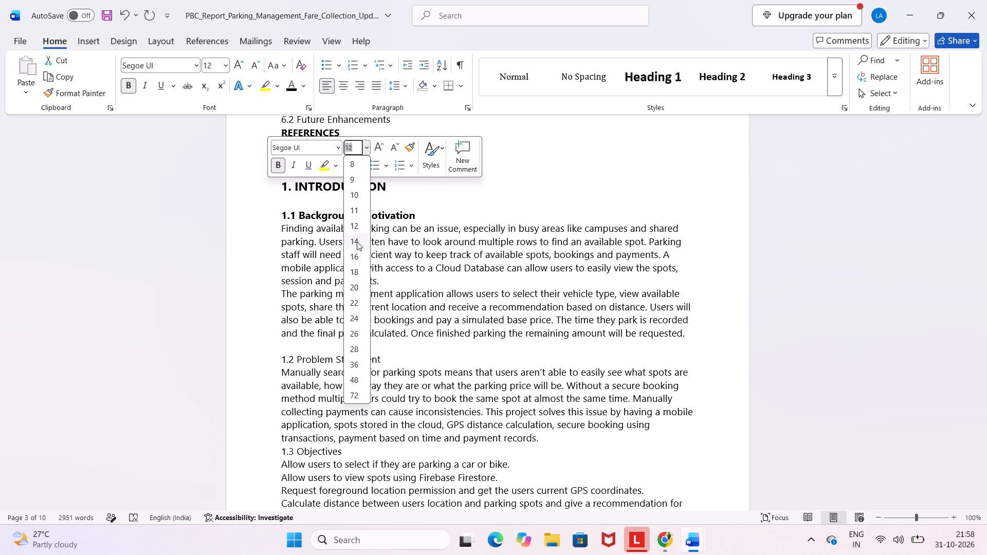
left_click(350, 151)
key("Right")
key("BackSpace")
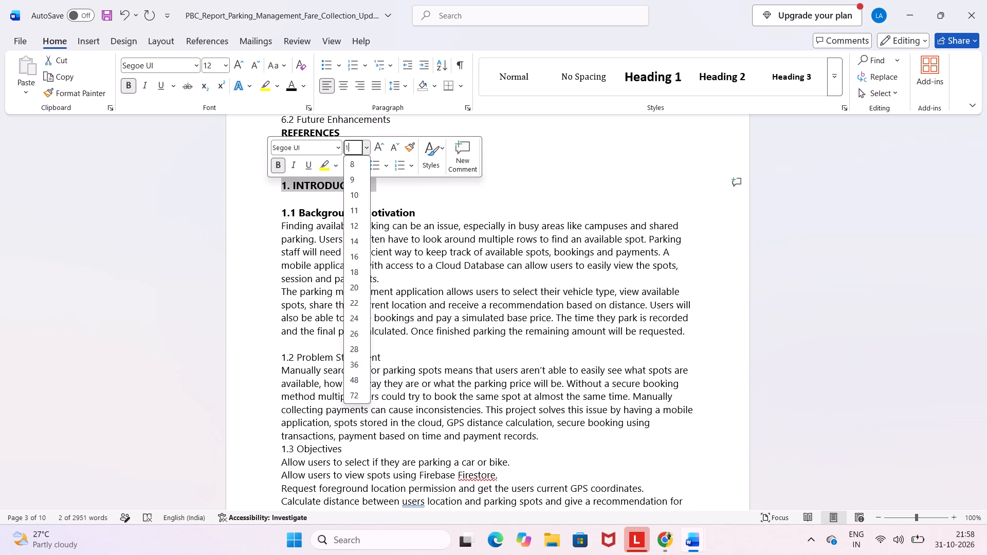
key("BackSpace")
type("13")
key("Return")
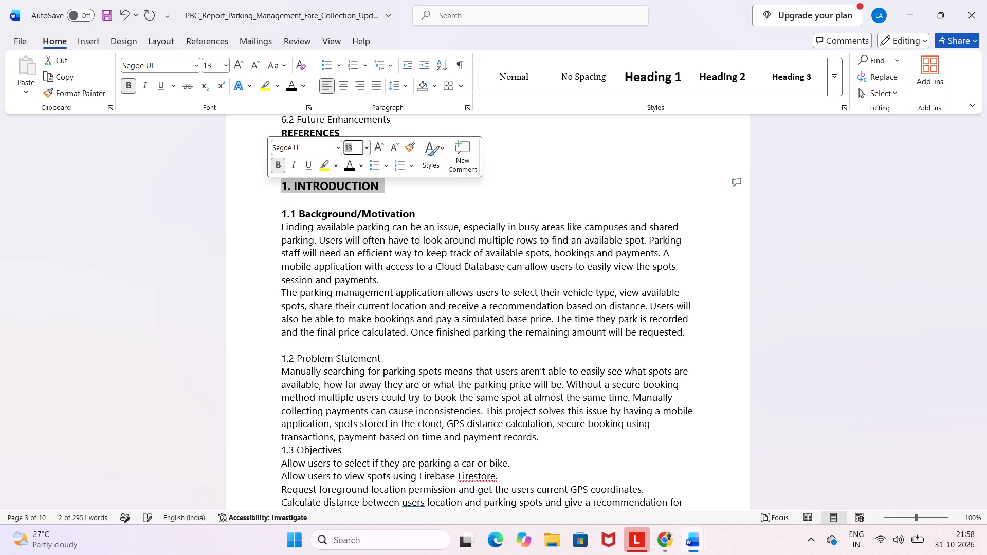
left_click(420, 178)
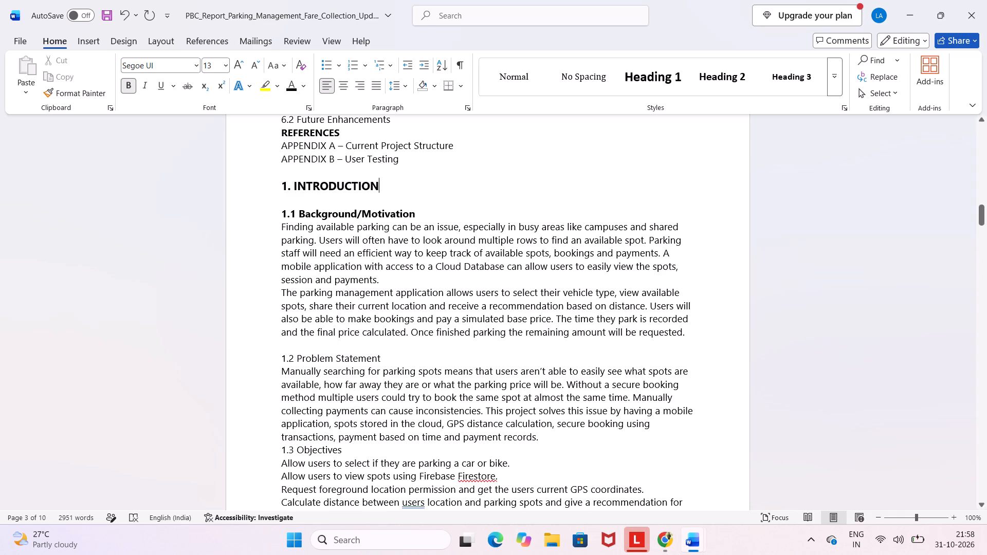
Select the report body from the subheading "1.1 Background/Motivation" down through section 3, "SYSTEM ARCHITECTURE & METHODOLOGY".
left_click(270, 210)
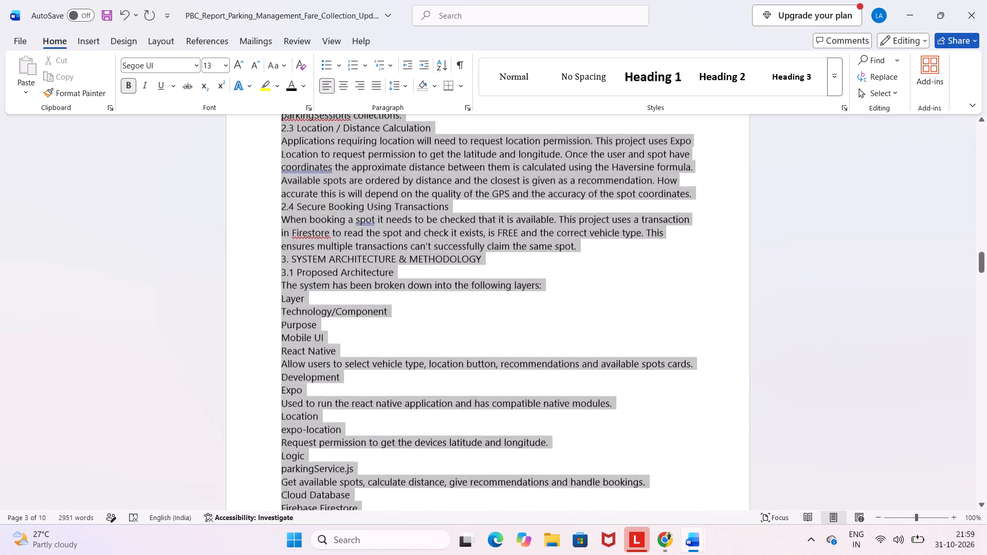
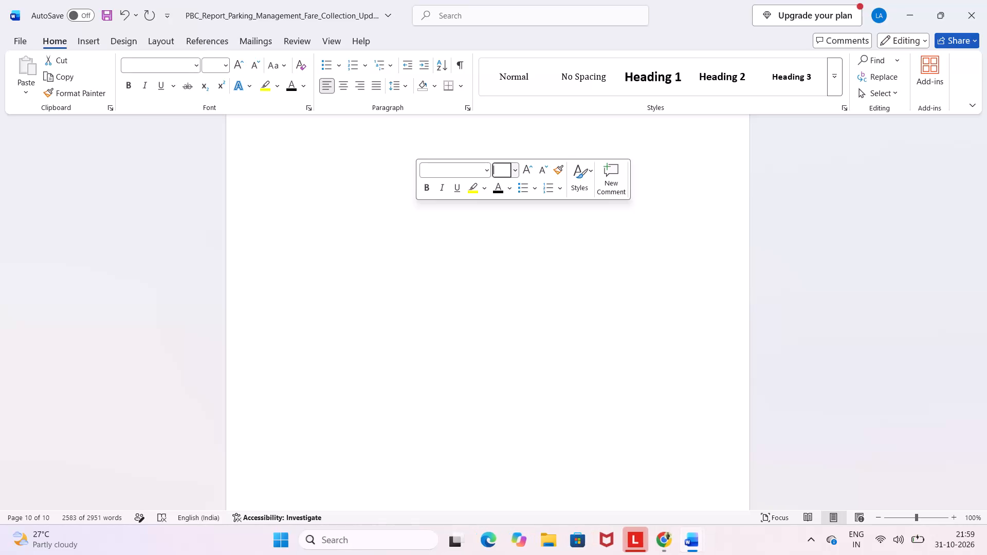
Set the font size of the selected report text, running through to the end of Appendix B, to 12.
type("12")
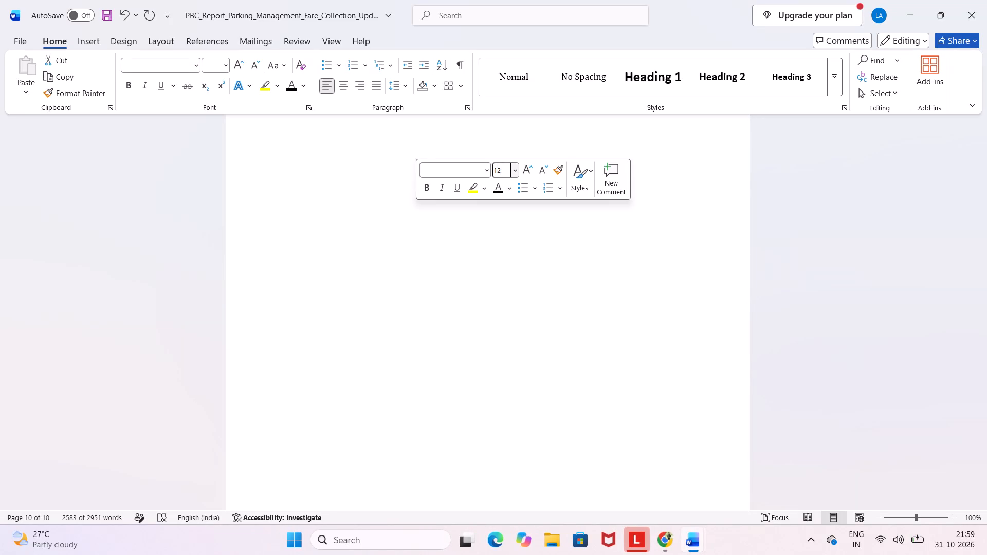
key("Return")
left_click(528, 324)
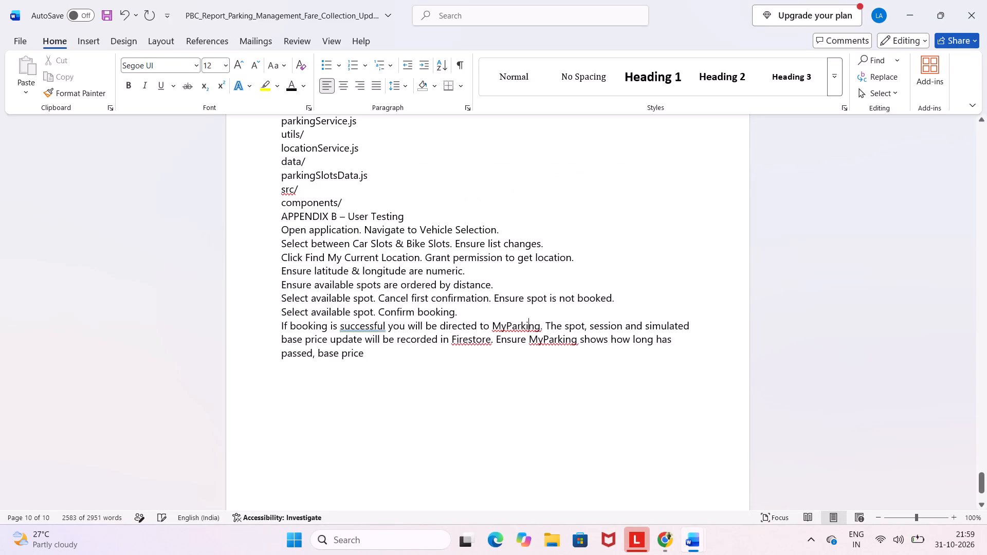
Go back from the end of the report to the section heading "2. LITERATURE REVIEW / CORE CONCEPTS".
scroll(528, 324, "up", 5)
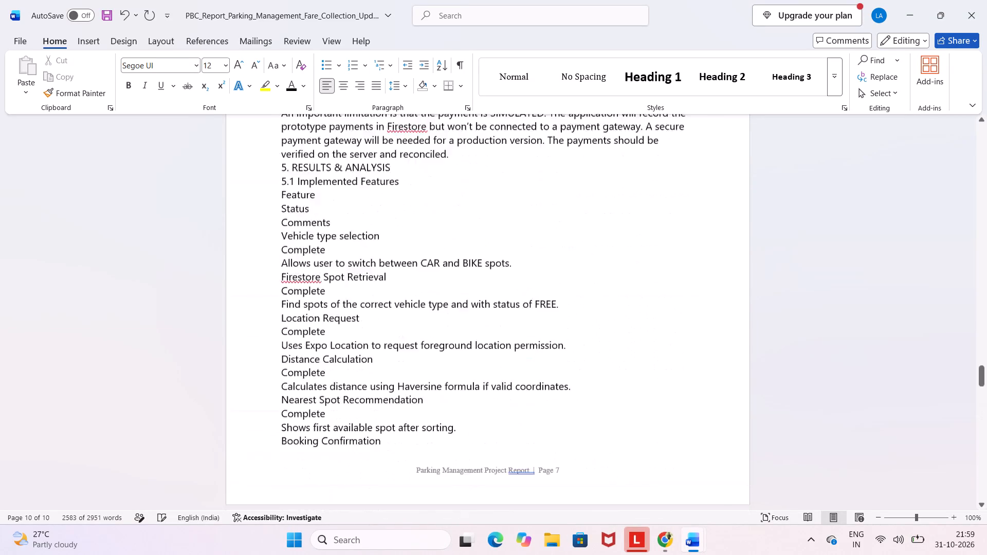
scroll(528, 324, "up", 3)
scroll(528, 324, "down", 4)
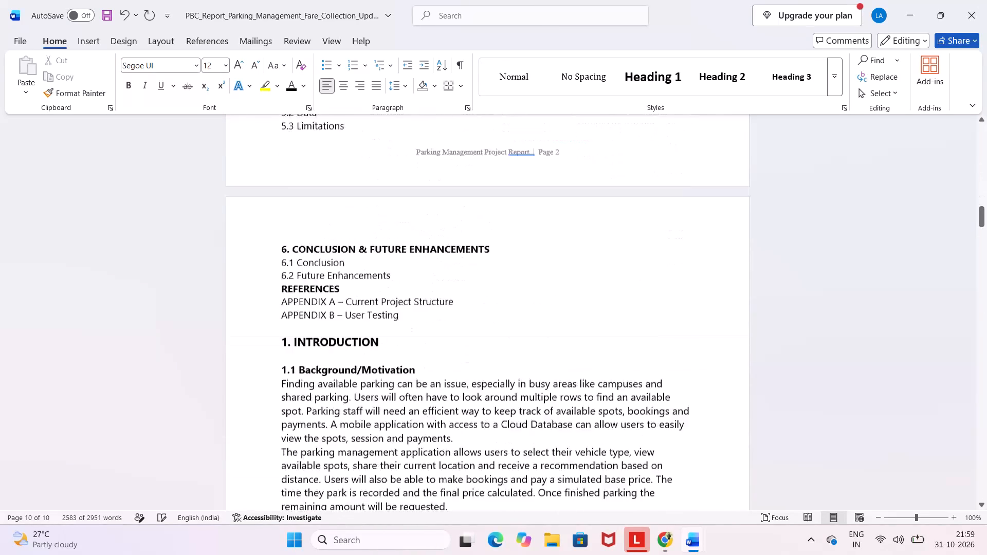
scroll(528, 324, "up", 1)
scroll(528, 324, "down", 1)
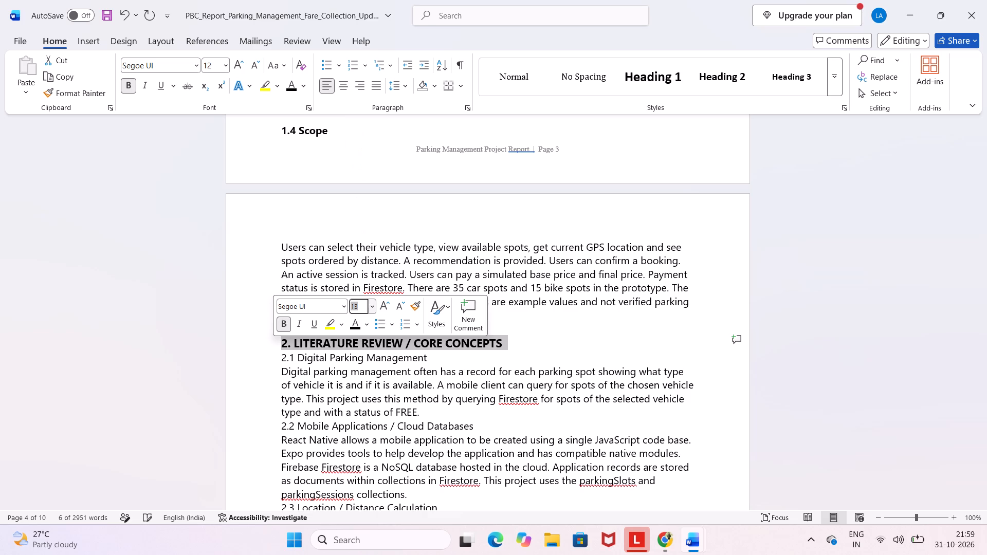
left_click(440, 401)
Insert a blank line above the subheading "2.1 Digital Parking Management" and make that subheading bold.
scroll(440, 401, "down", 1)
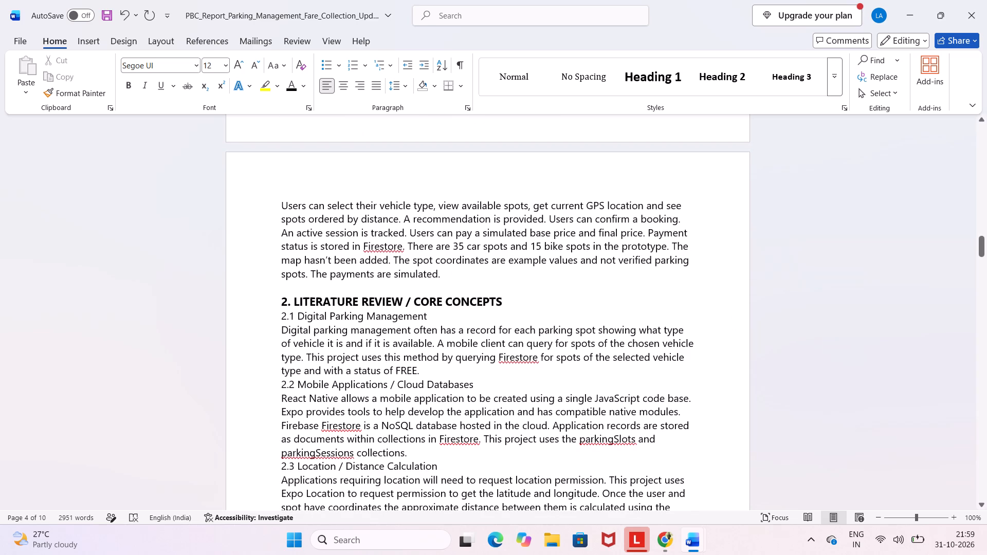
left_click(521, 297)
key("Return")
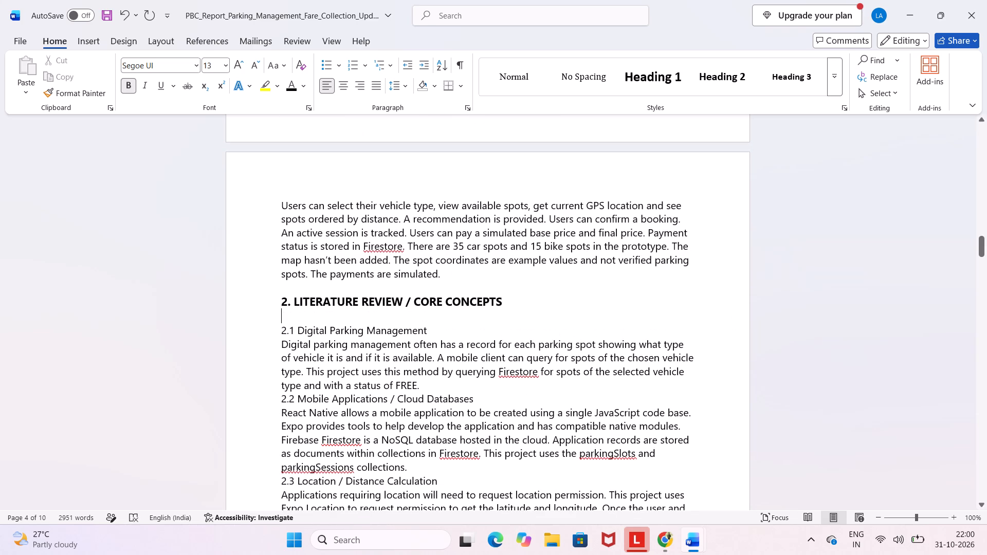
left_click(466, 331)
left_click_drag(466, 331, 293, 335)
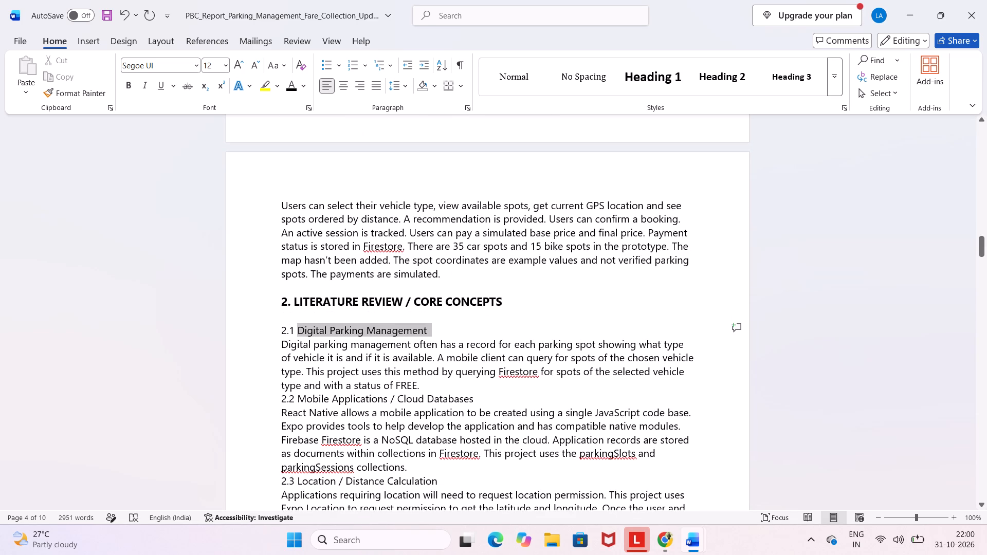
left_click_drag(293, 335, 272, 334)
left_click(283, 313)
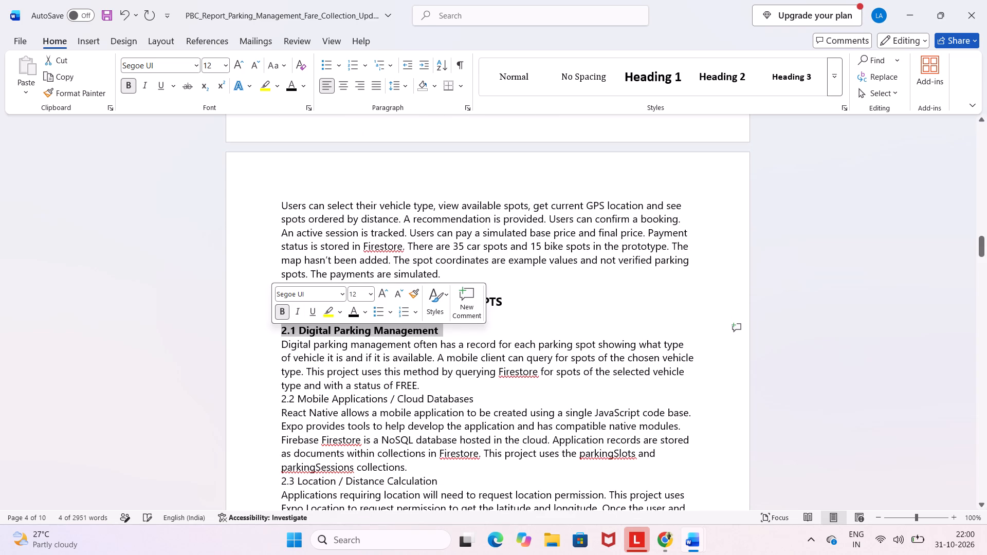
Insert a blank line between the subheading "2.1 Digital Parking Management" and its paragraph.
left_click(451, 336)
key("Return")
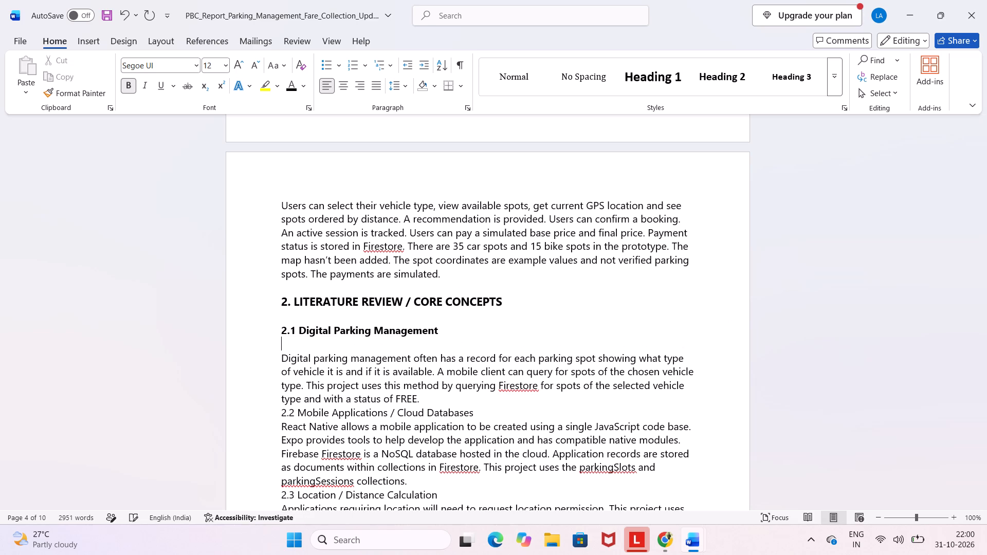
Insert a blank line above the subheading "2.2 Mobile Applications / Cloud Databases" and make that subheading bold.
scroll(451, 336, "down", 1)
left_click(425, 320)
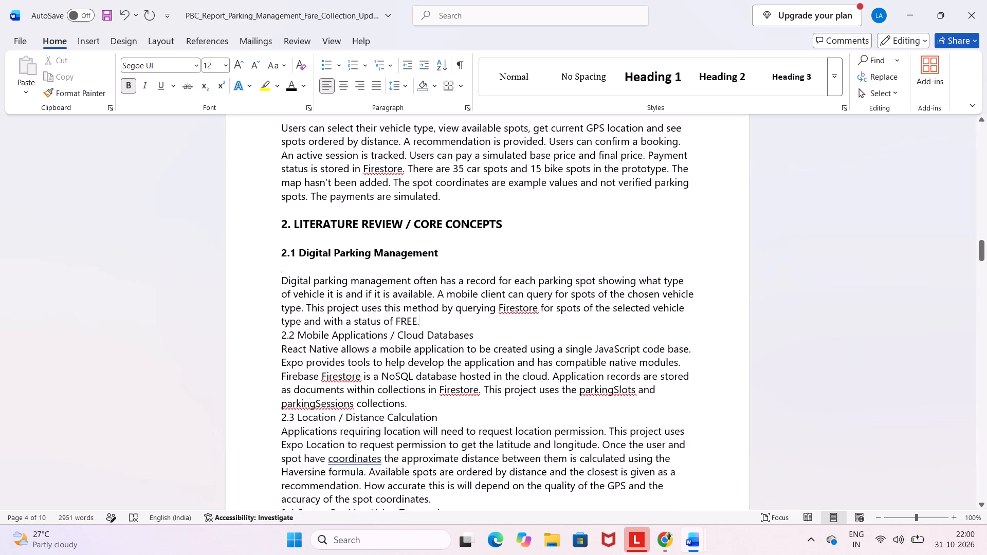
key("Return")
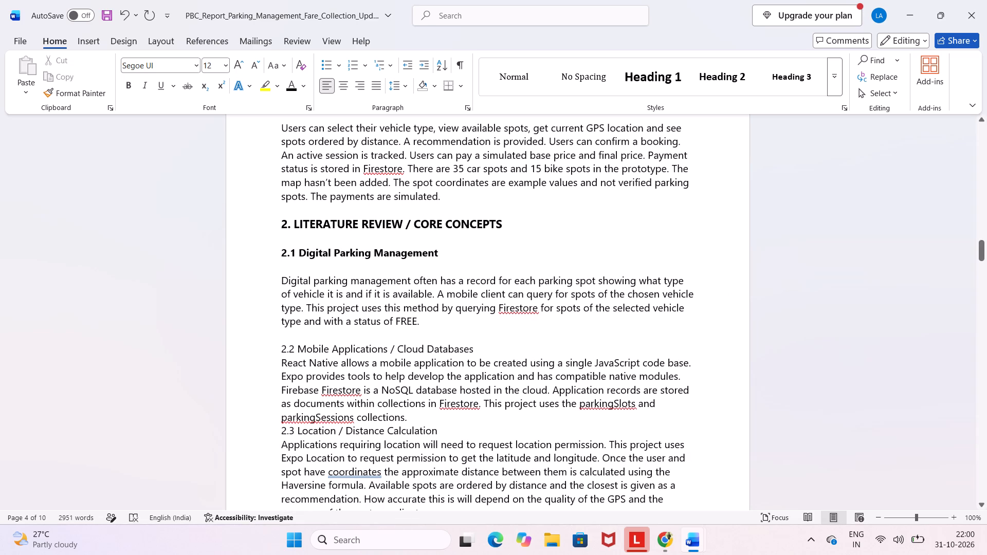
left_click_drag(519, 347, 267, 344)
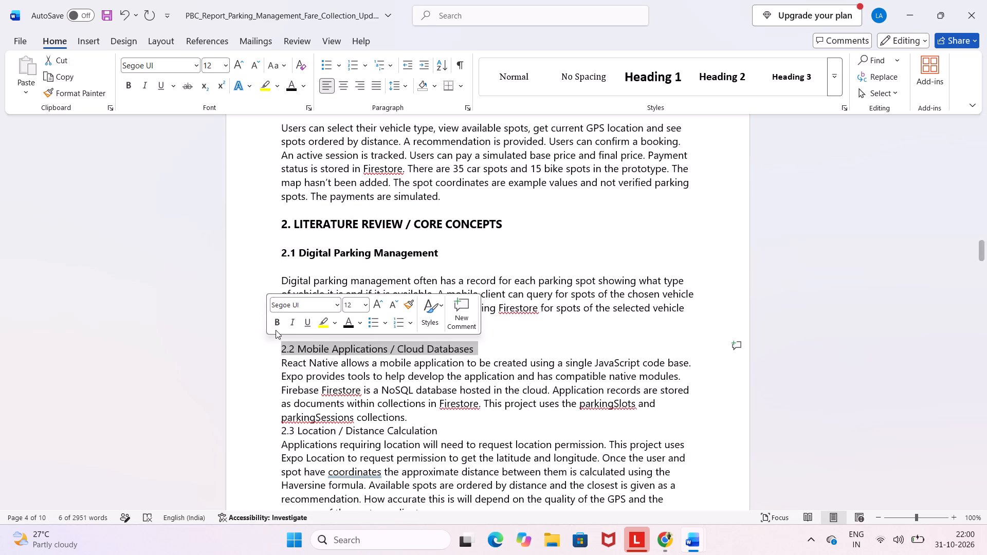
left_click(273, 323)
left_click(306, 372)
Insert a blank line above the subheading "2.3 Location / Distance Calculation" and make that subheading bold.
scroll(306, 372, "down", 1)
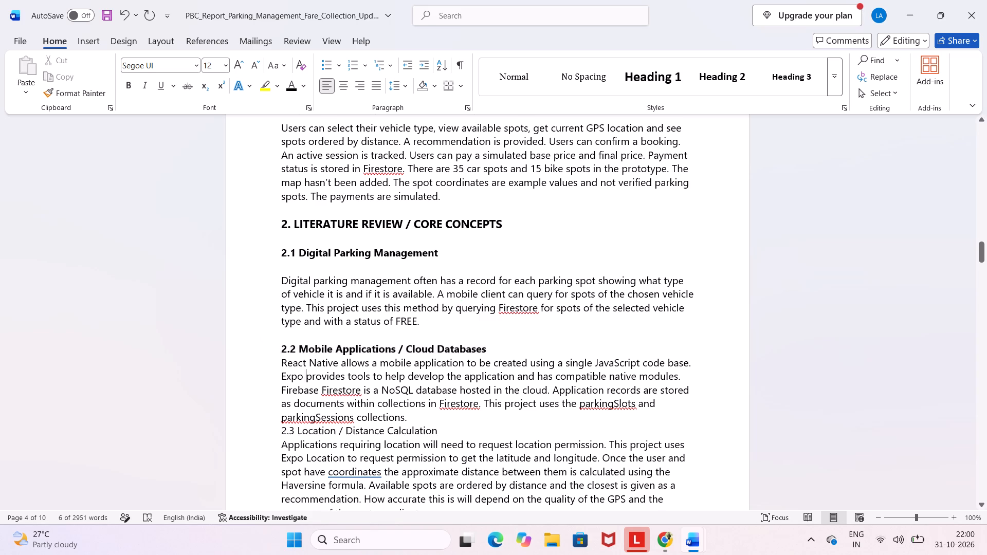
scroll(306, 372, "down", 1)
left_click(411, 313)
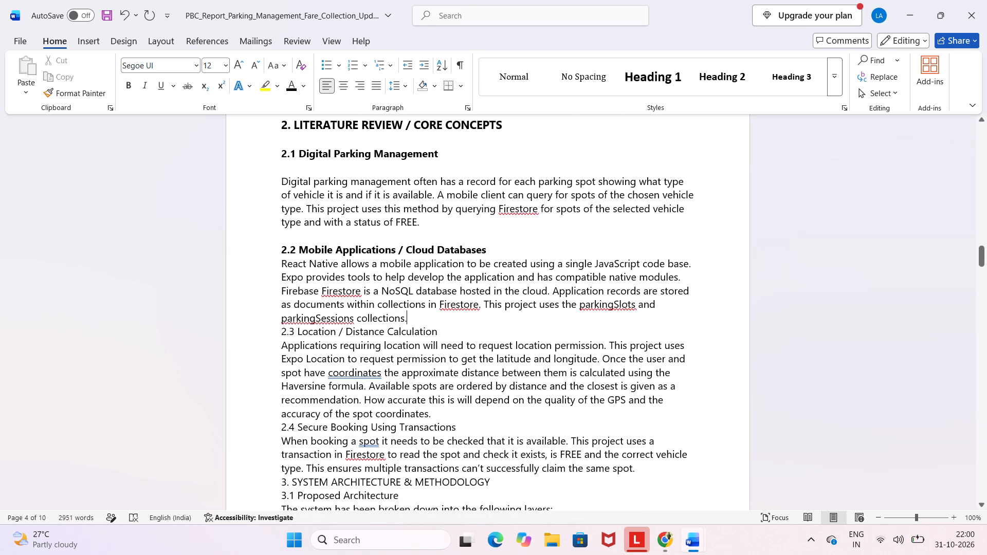
key("Return")
left_click_drag(449, 341, 390, 342)
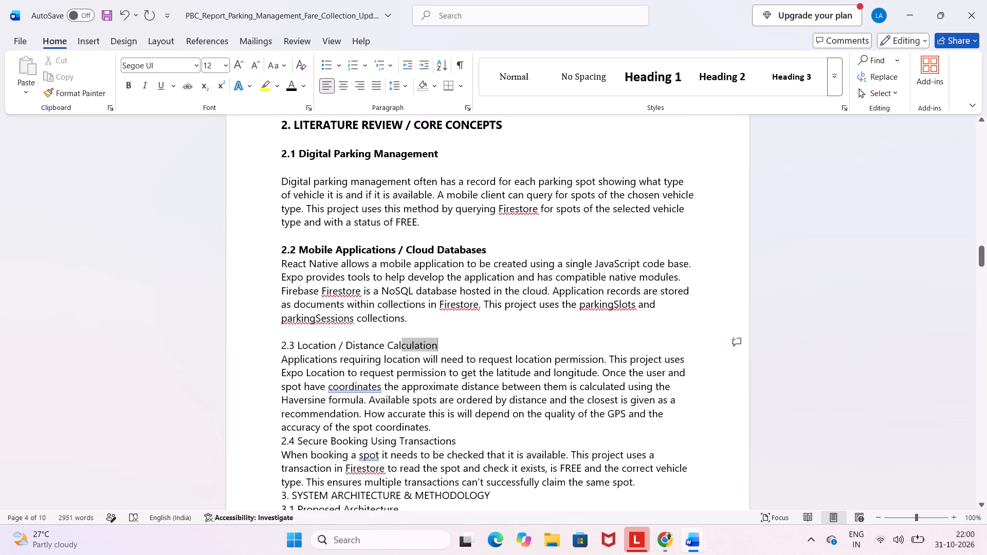
left_click_drag(390, 342, 275, 335)
left_click(292, 309)
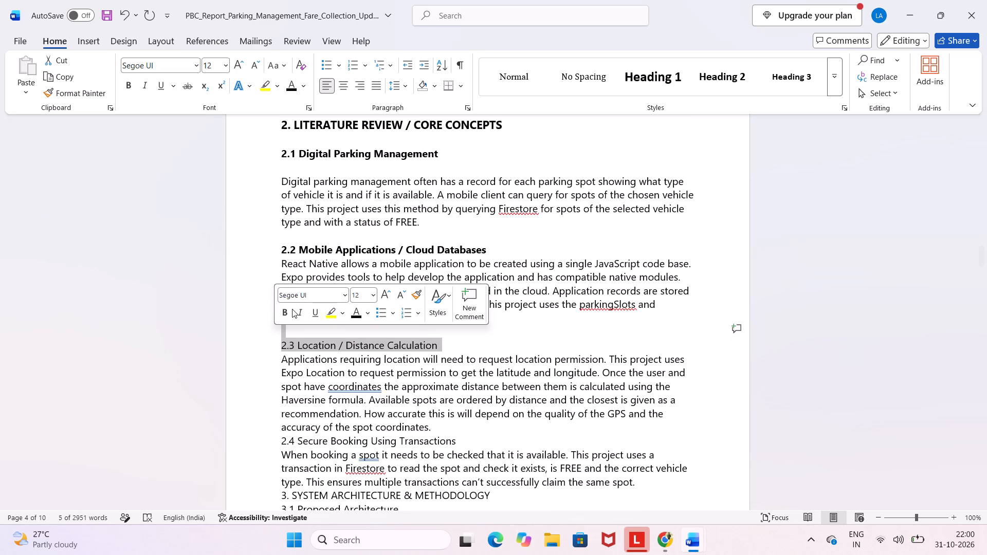
left_click(282, 310)
left_click(357, 397)
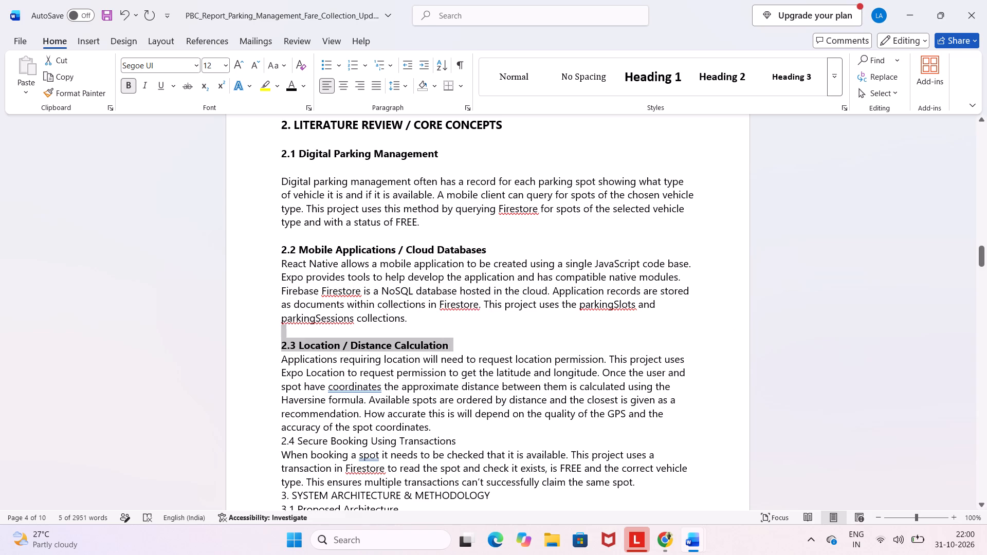
Insert a blank line after the Location / Distance Calculation paragraph to separate it from the subheading "2.4 Secure Booking Using Transactions".
scroll(357, 397, "down", 1)
scroll(473, 318, "down", 1)
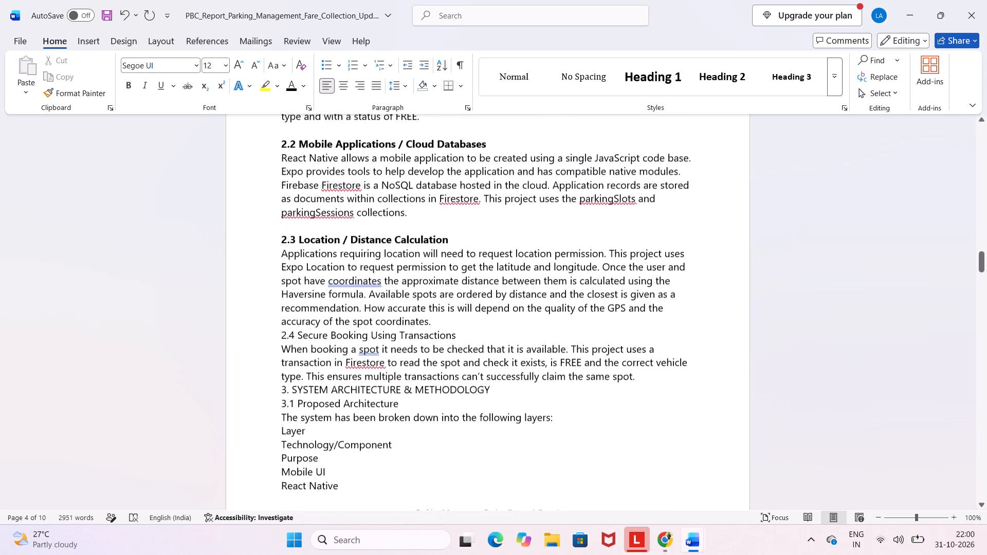
left_click(467, 342)
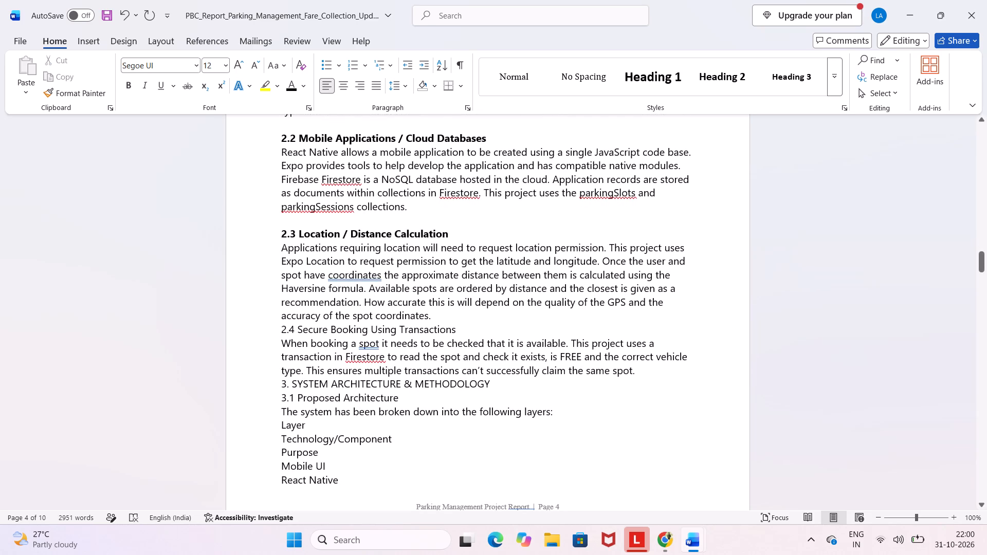
left_click(461, 332)
left_click(445, 323)
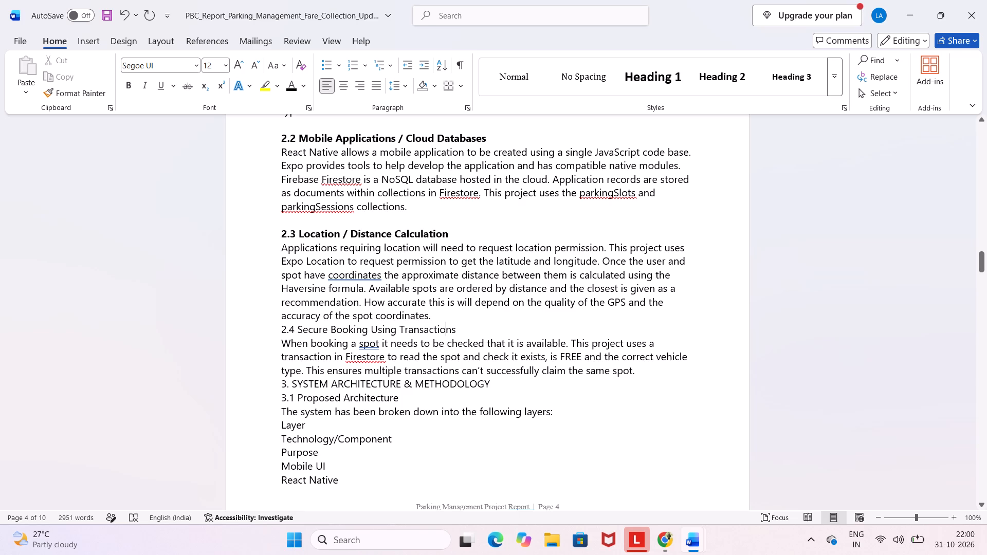
left_click(438, 318)
key("Return")
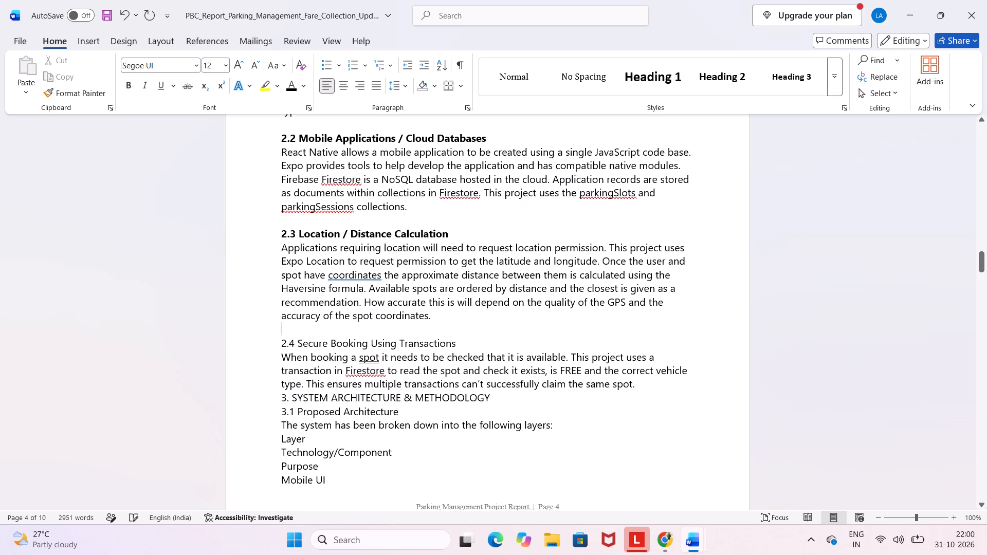
Make the subheading "2.4 Secure Booking Using Transactions" bold.
left_click_drag(482, 340, 295, 338)
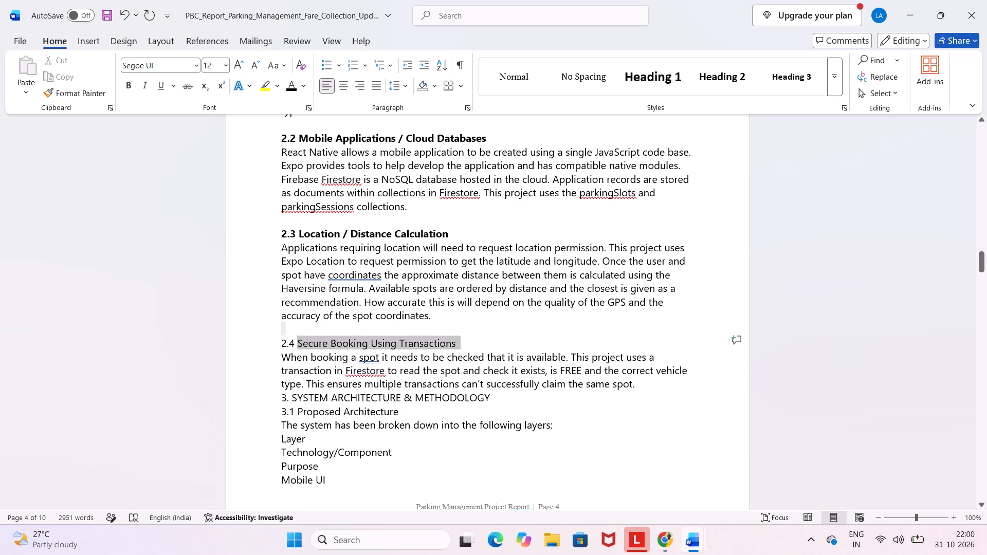
left_click_drag(295, 338, 280, 341)
left_click(293, 323)
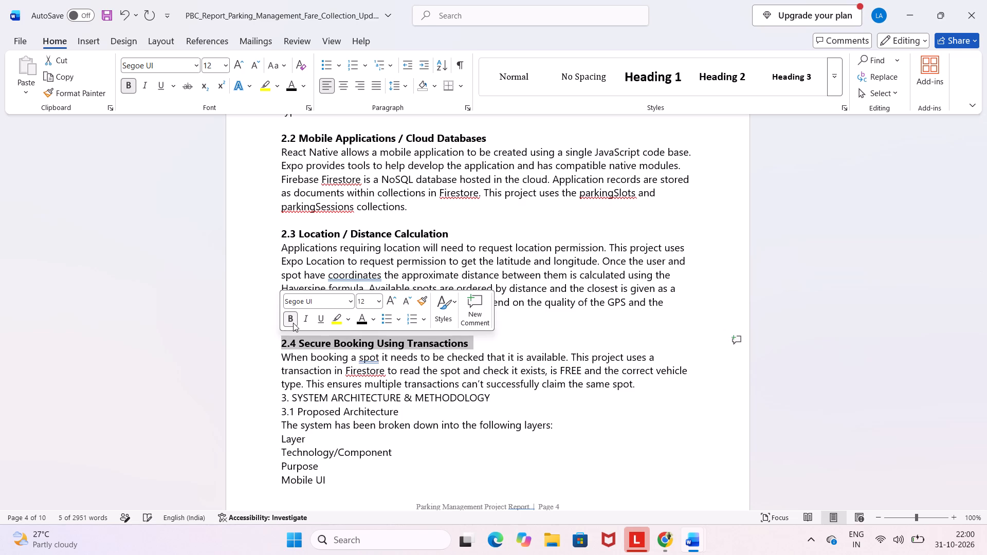
left_click(327, 372)
Insert a blank line between the Secure Booking paragraph and the heading "3. SYSTEM ARCHITECTURE & METHODOLOGY".
scroll(327, 372, "down", 1)
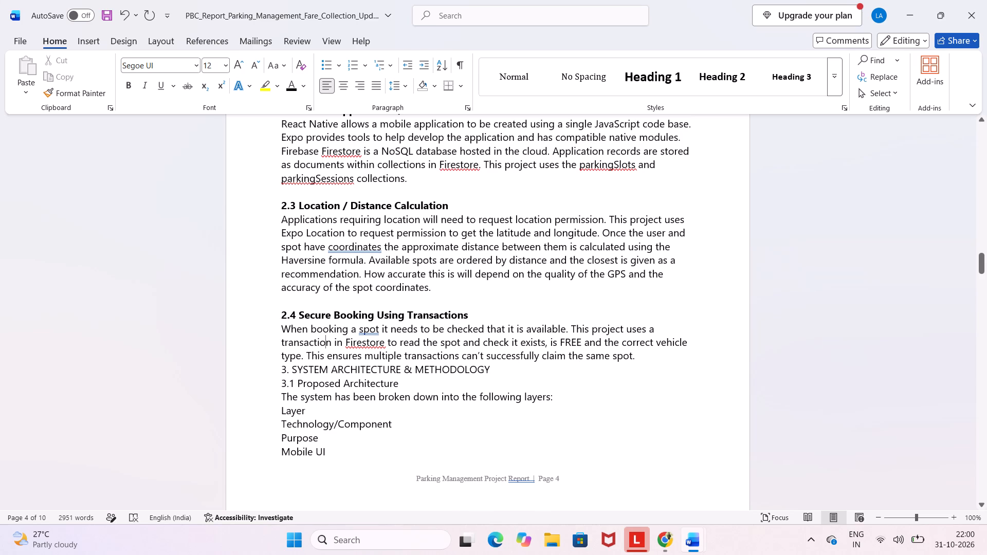
left_click(652, 359)
key("Return")
Format the heading "3. SYSTEM ARCHITECTURE & METHODOLOGY" as bold with font size 13.
left_click_drag(497, 386, 261, 385)
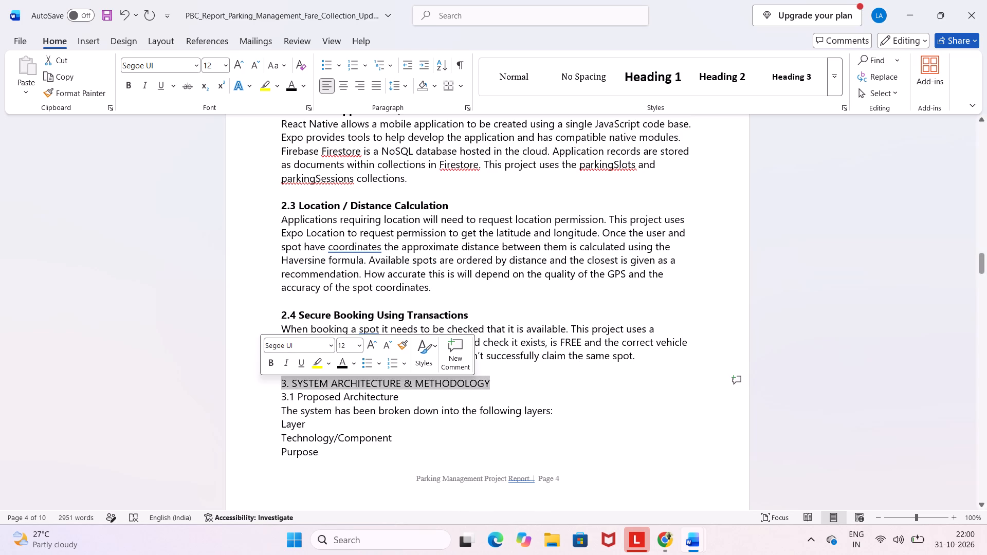
left_click(359, 346)
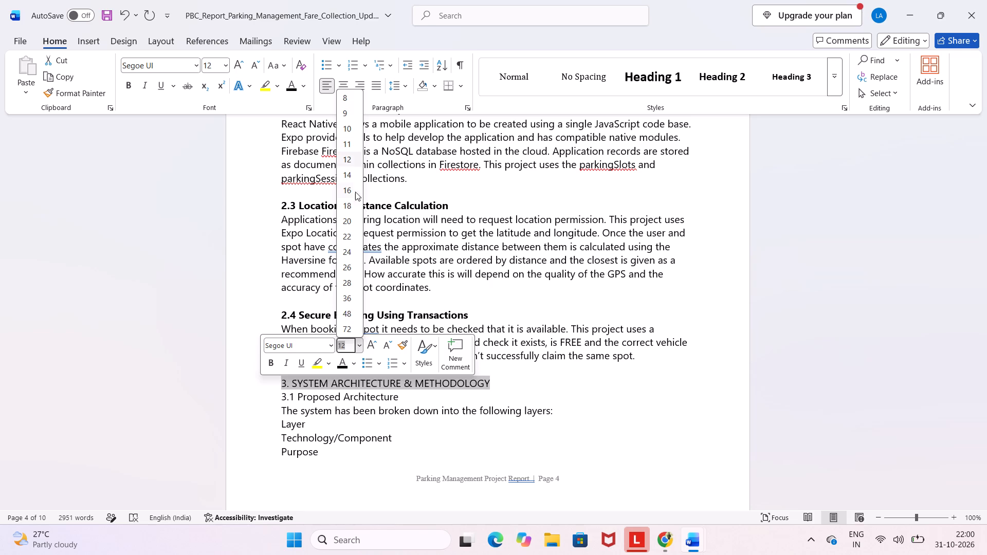
left_click(348, 340)
key("BackSpace")
type("13")
key("Return")
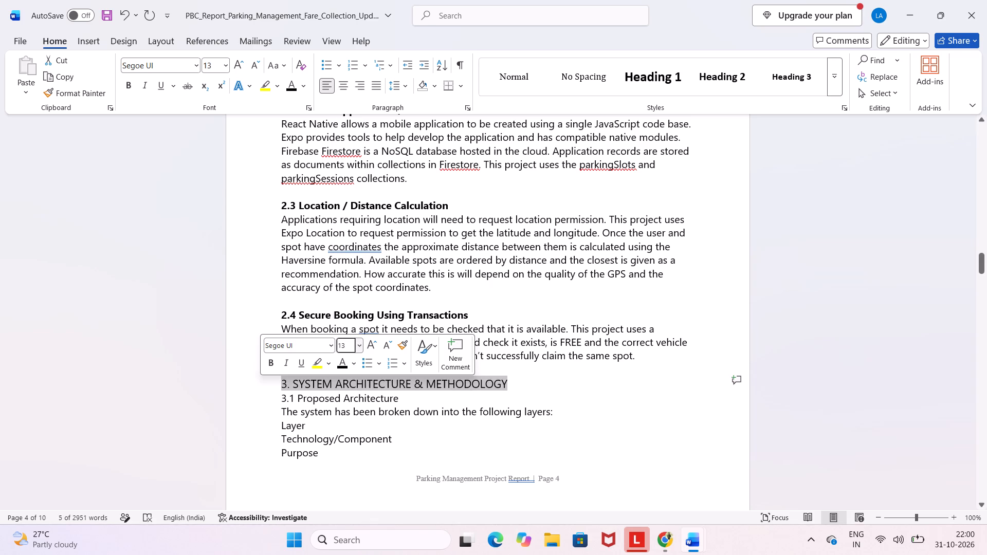
left_click(539, 371)
left_click_drag(528, 384, 317, 376)
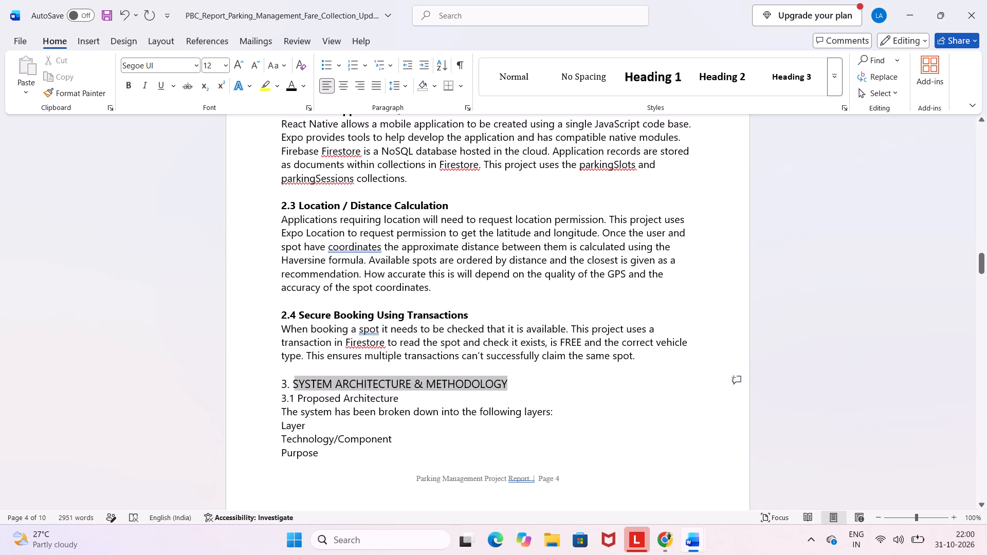
left_click_drag(317, 376, 294, 374)
left_click(301, 349)
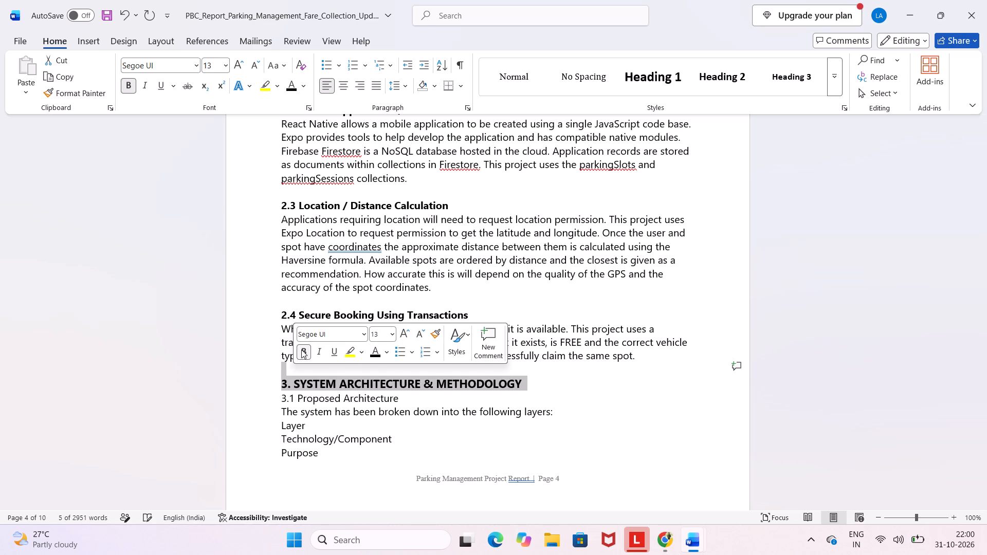
Insert a blank line below the section 3 heading and make the subheading "3.1 Proposed Architecture" bold.
left_click(545, 381)
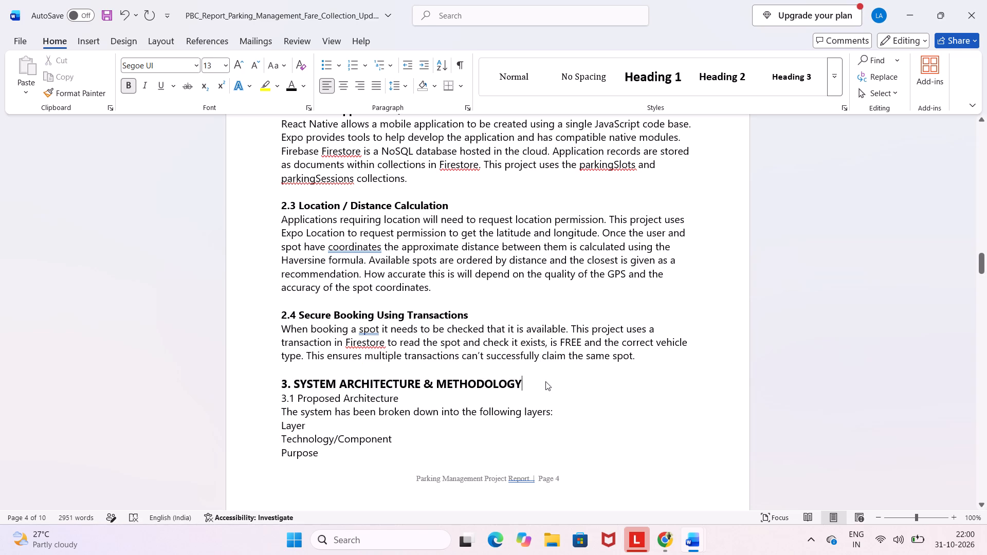
key("Return")
left_click_drag(403, 410, 300, 411)
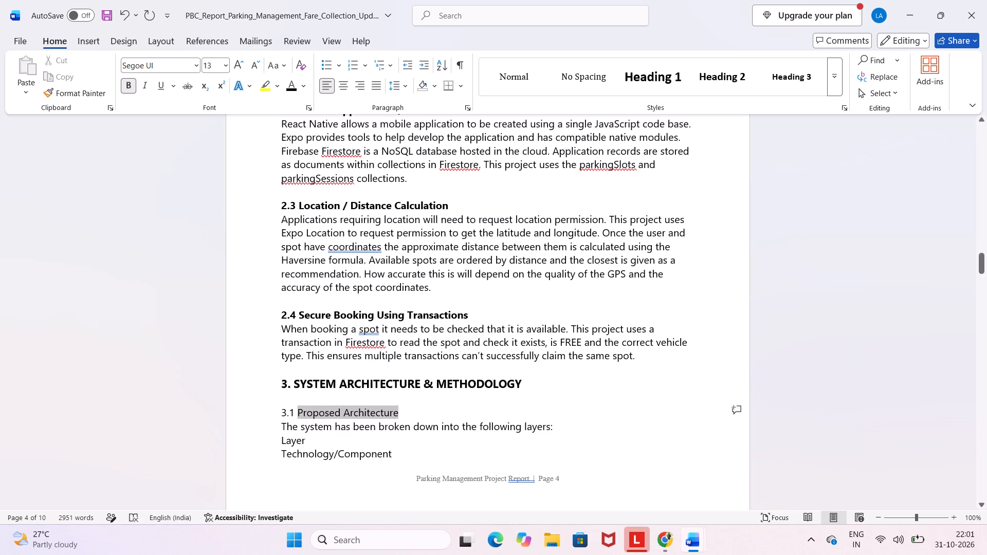
left_click_drag(300, 411, 279, 411)
left_click(287, 385)
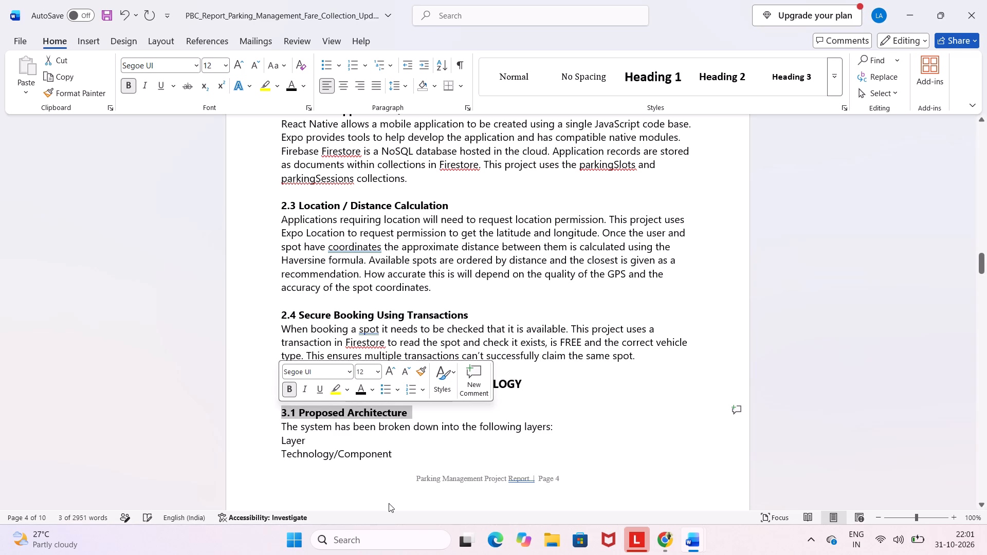
left_click(389, 503)
Insert a blank line between "Purpose" and "Mobile UI" in the Proposed Architecture section.
scroll(389, 503, "down", 2)
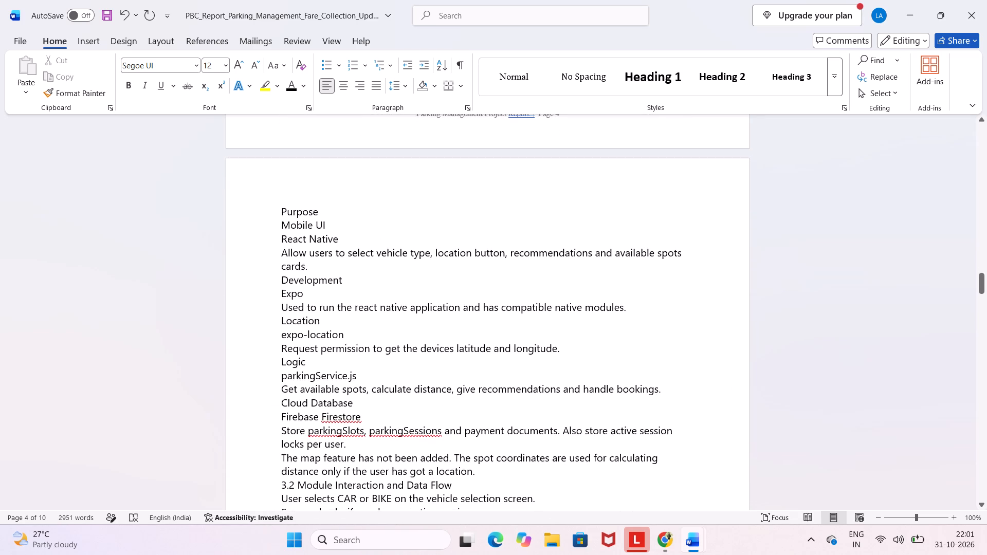
left_click(320, 213)
key("Return")
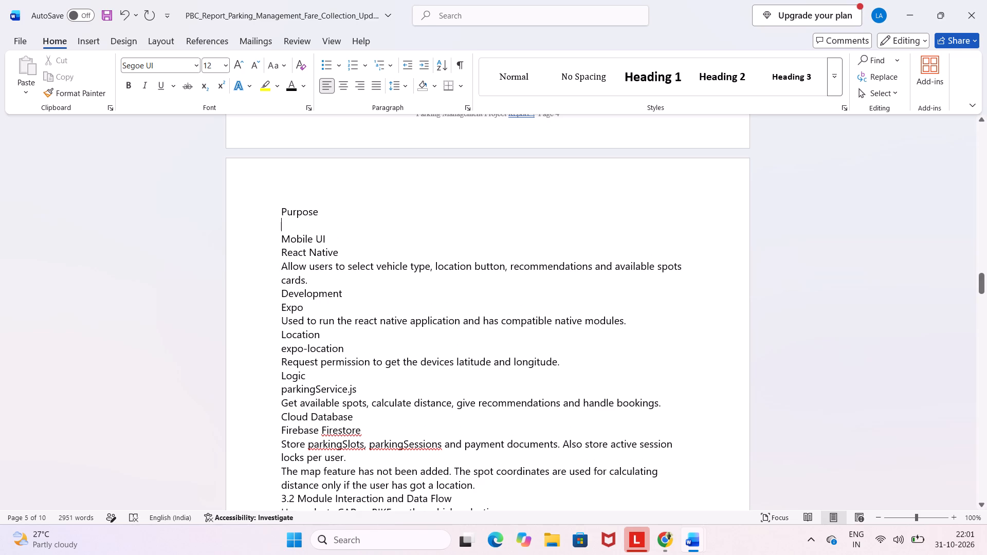
Turn the lines from "Mobile UI" through "session locks per user." into a bulleted list.
left_click_drag(273, 232, 330, 352)
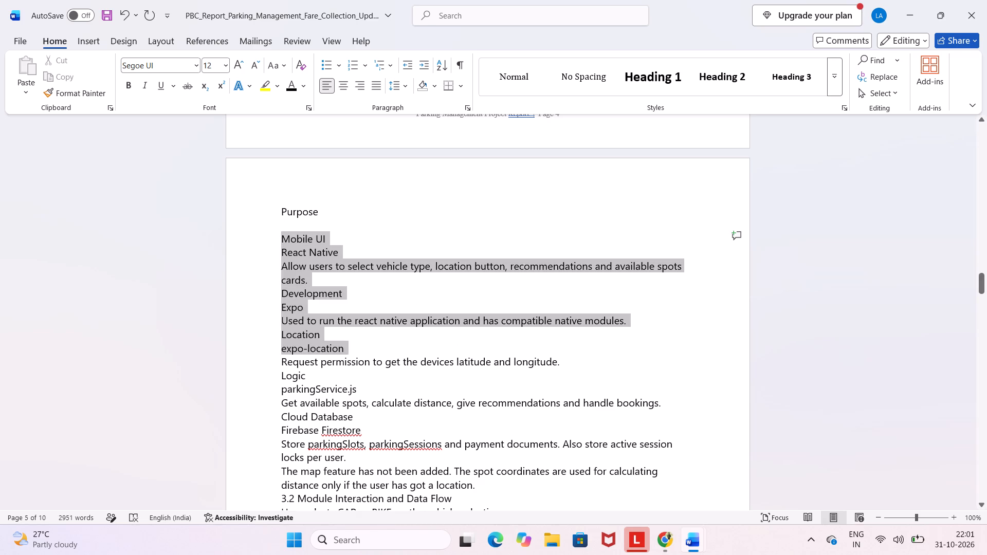
left_click_drag(330, 352, 357, 432)
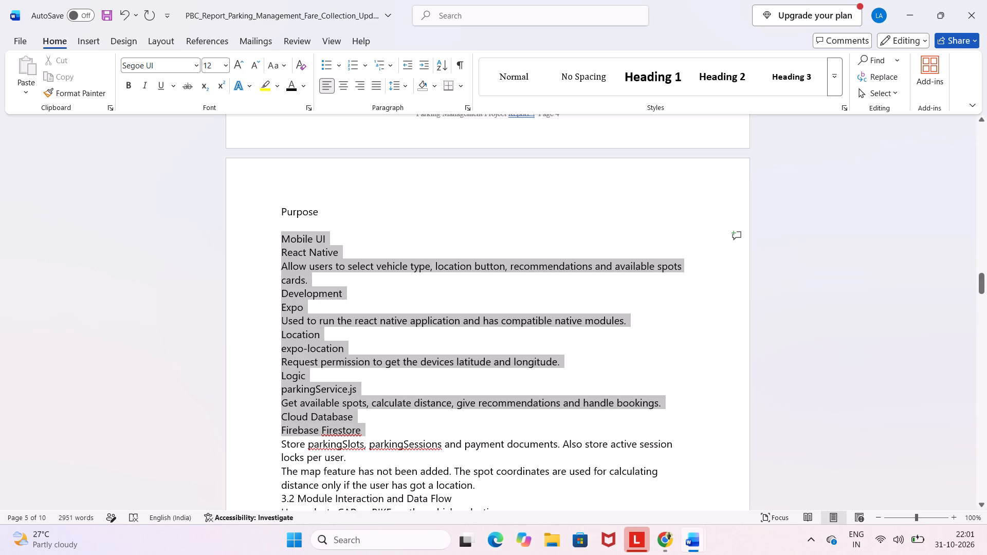
left_click_drag(357, 432, 357, 440)
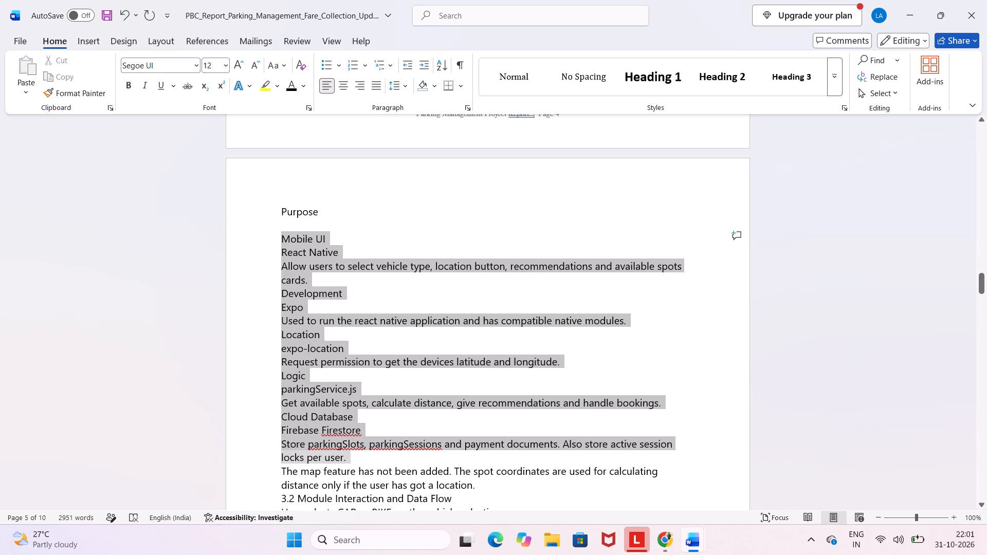
left_click_drag(357, 440, 360, 458)
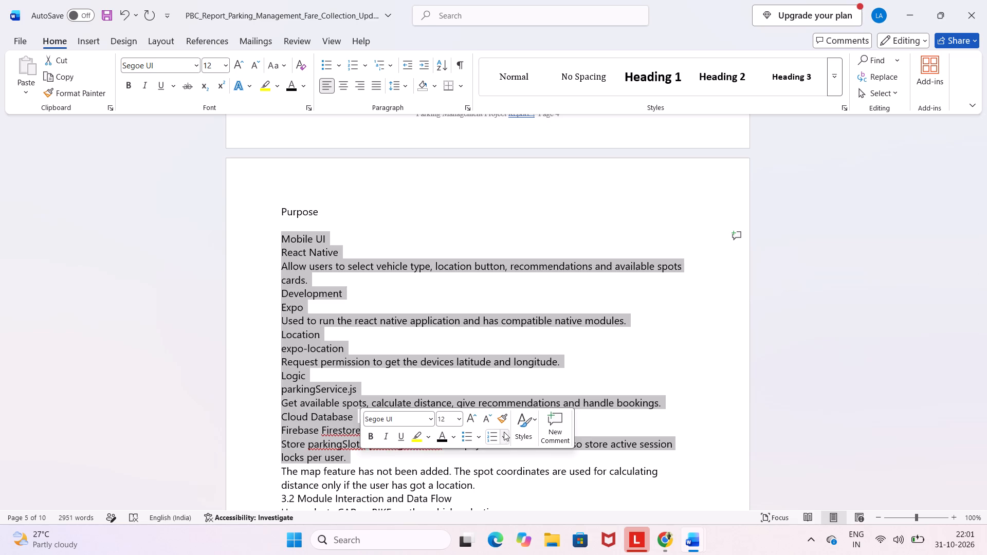
left_click(461, 435)
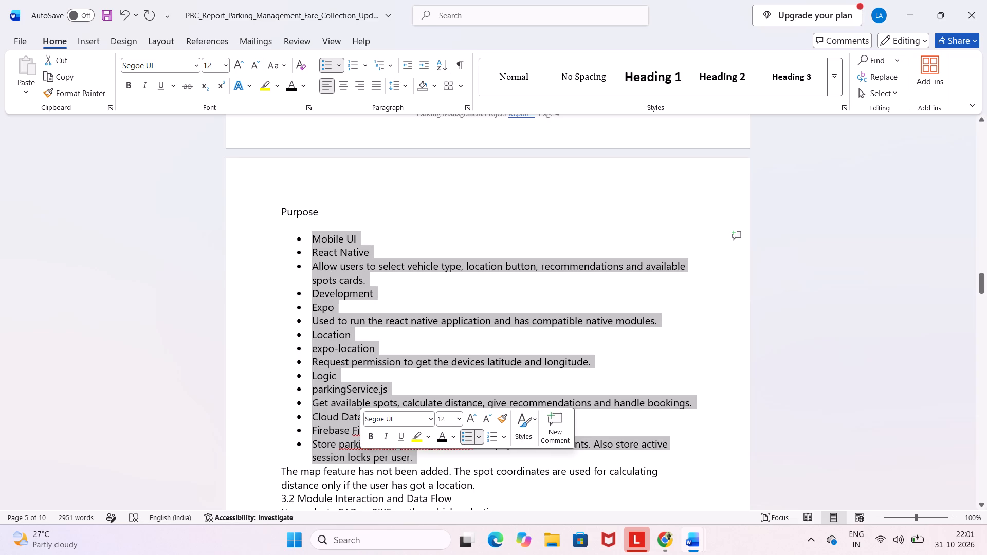
left_click(248, 409)
left_click(378, 240)
Insert a blank line without a bullet between the bulleted list and the paragraph about the map feature.
scroll(378, 240, "down", 1)
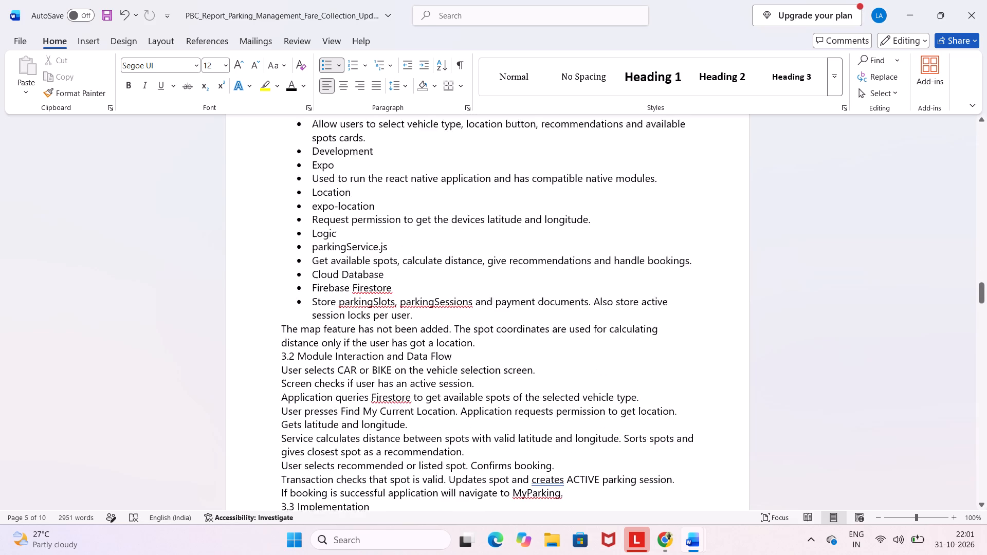
scroll(378, 240, "down", 1)
left_click(472, 242)
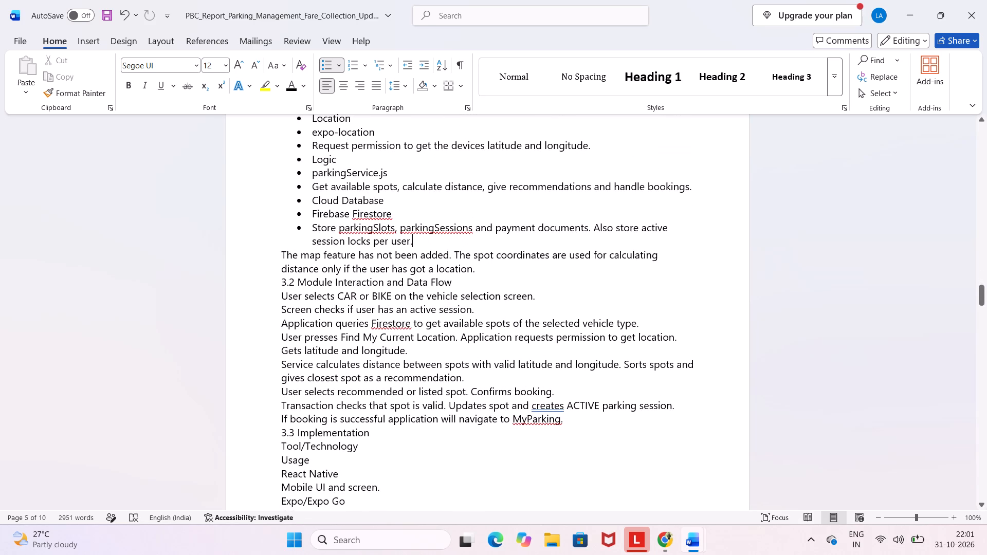
key("Return")
scroll(472, 242, "down", 1)
key("BackSpace")
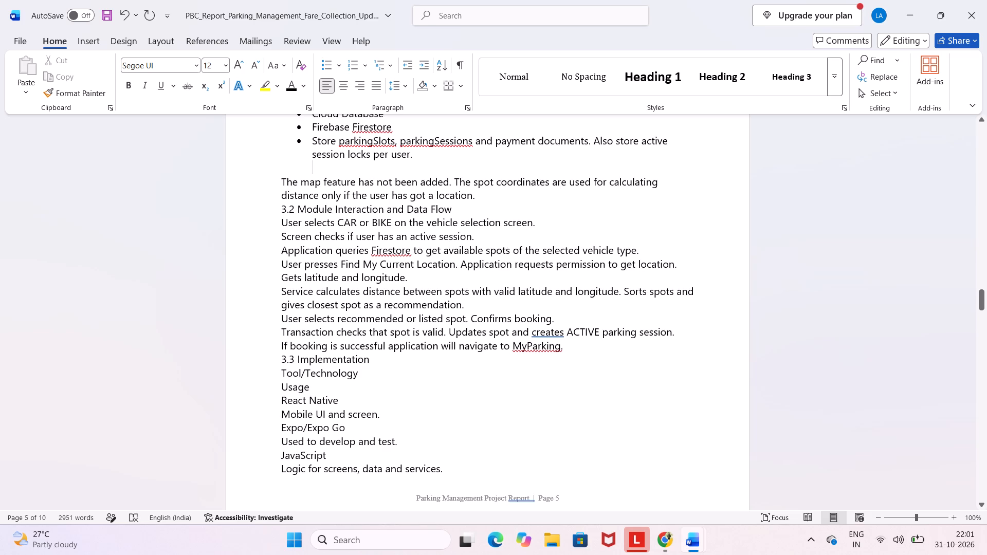
Insert a blank line above the subheading "3.3 Implementation" and make that subheading bold.
left_click(622, 341)
key("Return")
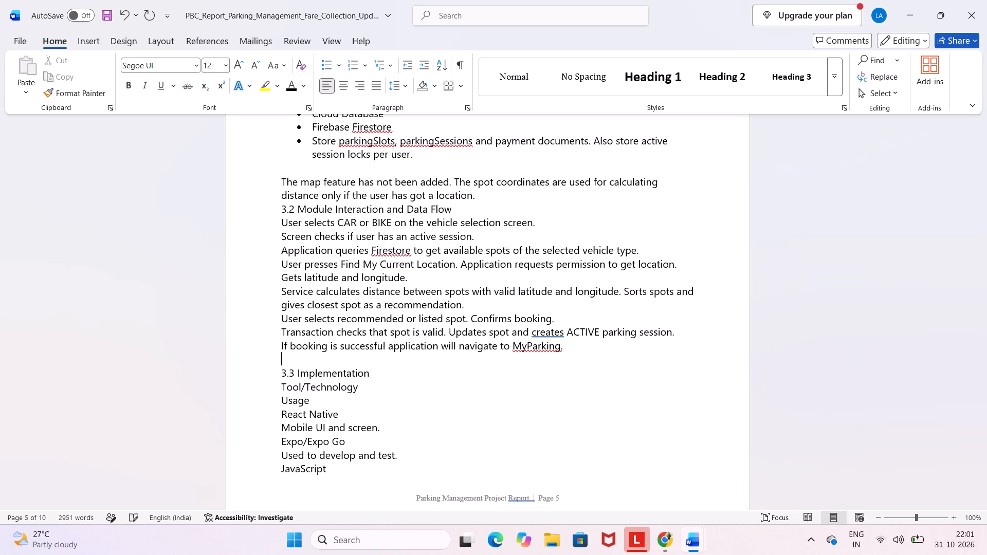
left_click_drag(380, 378, 268, 379)
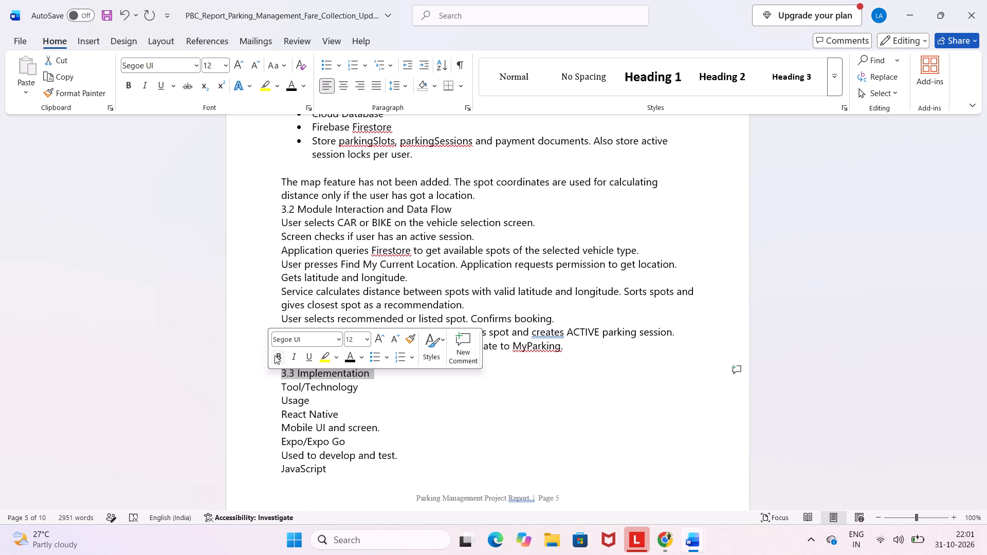
left_click(275, 355)
Insert a blank line between the subheading "3.3 Implementation" and "Tool/Technology".
left_click(385, 379)
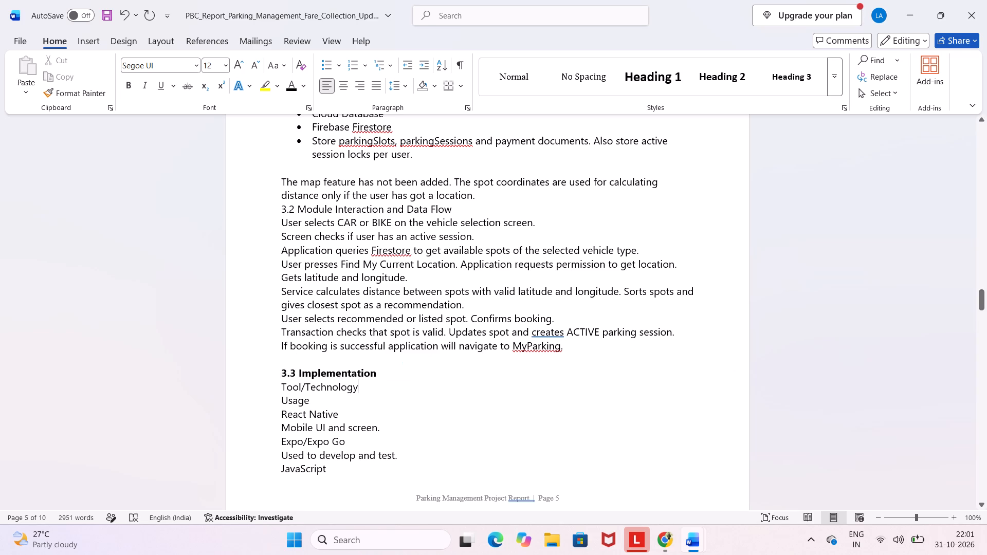
left_click(384, 373)
key("Return")
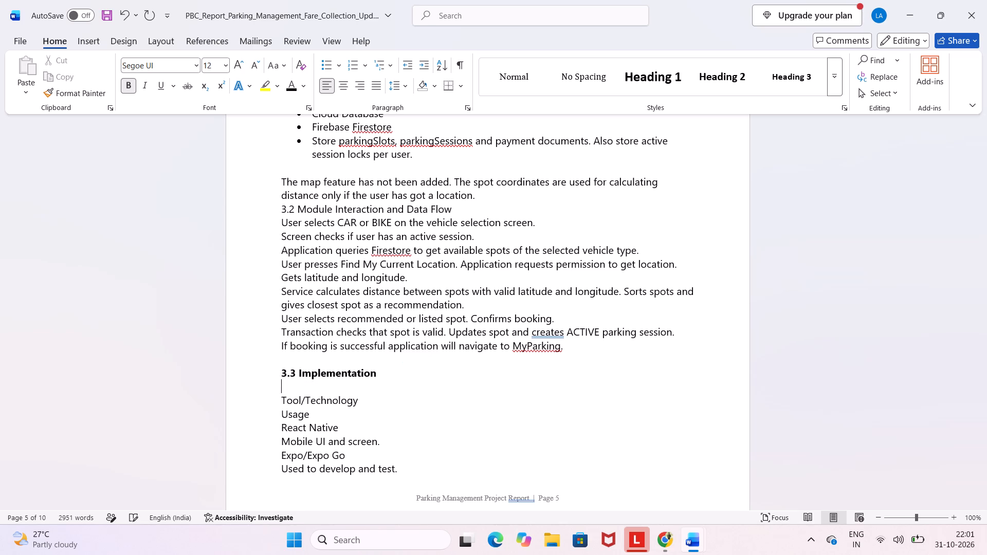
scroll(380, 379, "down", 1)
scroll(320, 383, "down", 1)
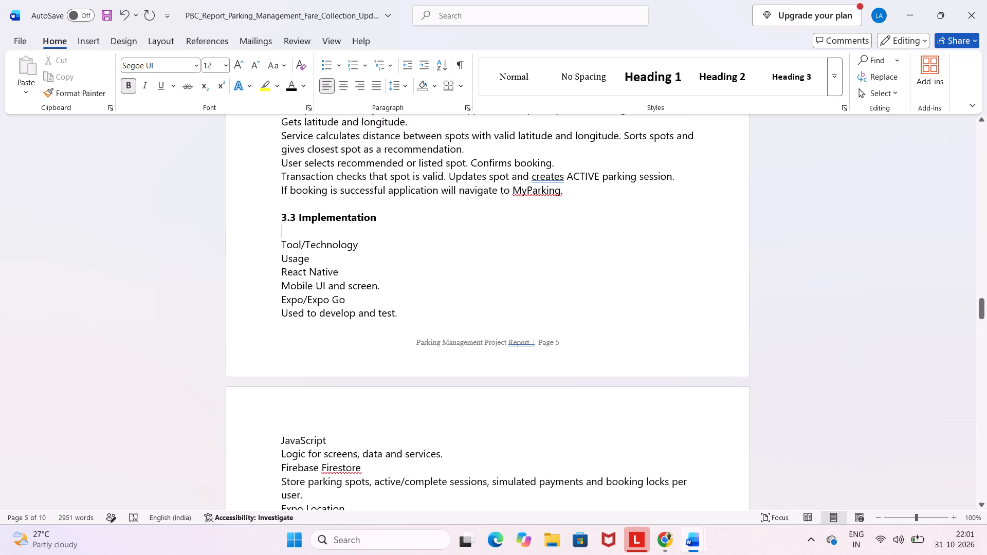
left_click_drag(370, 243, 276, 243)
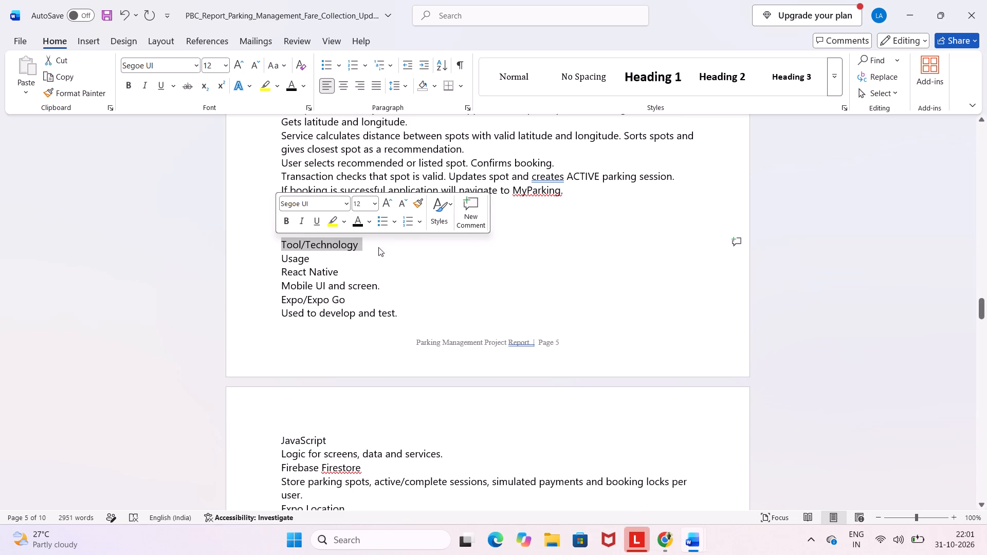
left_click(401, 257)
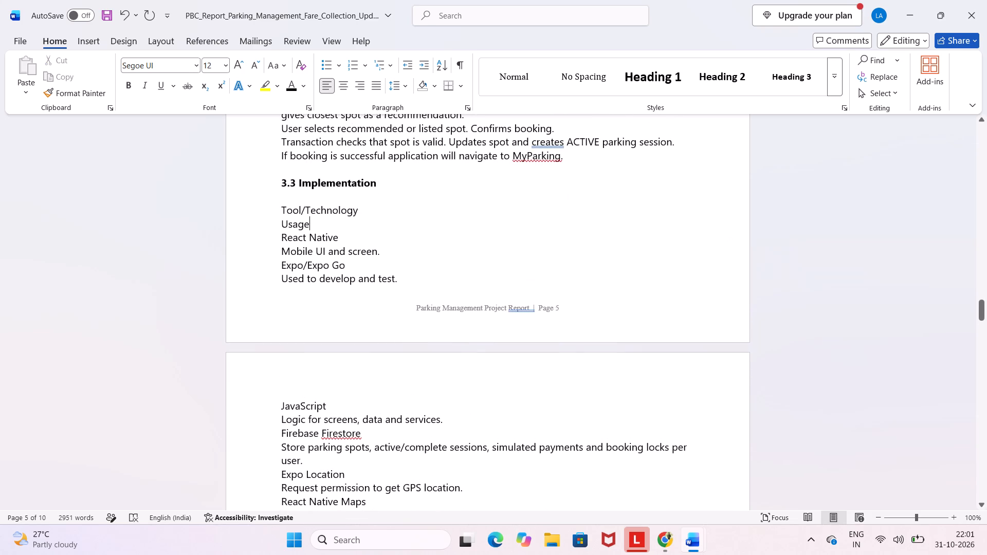
Set the font size of the subheading "3.3 Implementation" to 13.
left_click_drag(388, 183, 274, 179)
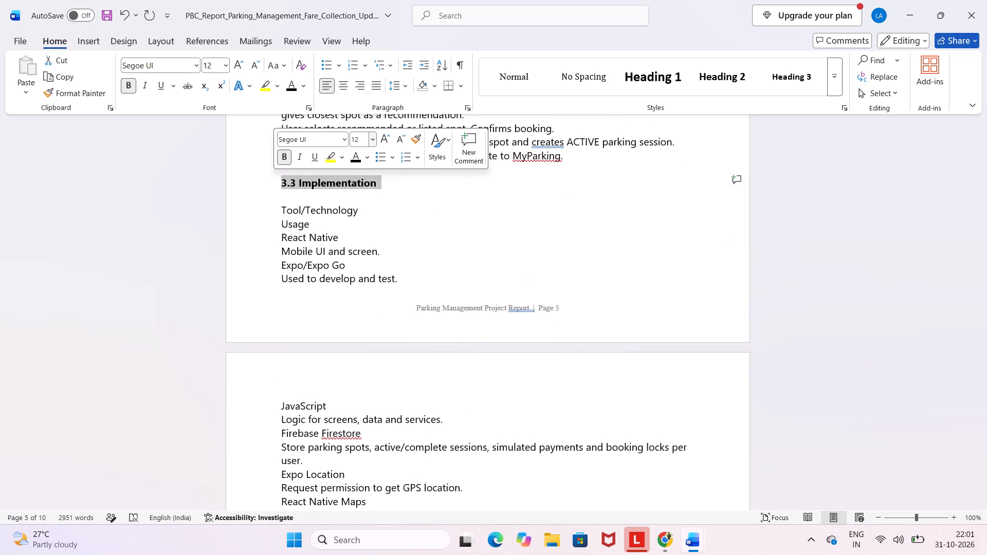
left_click(375, 140)
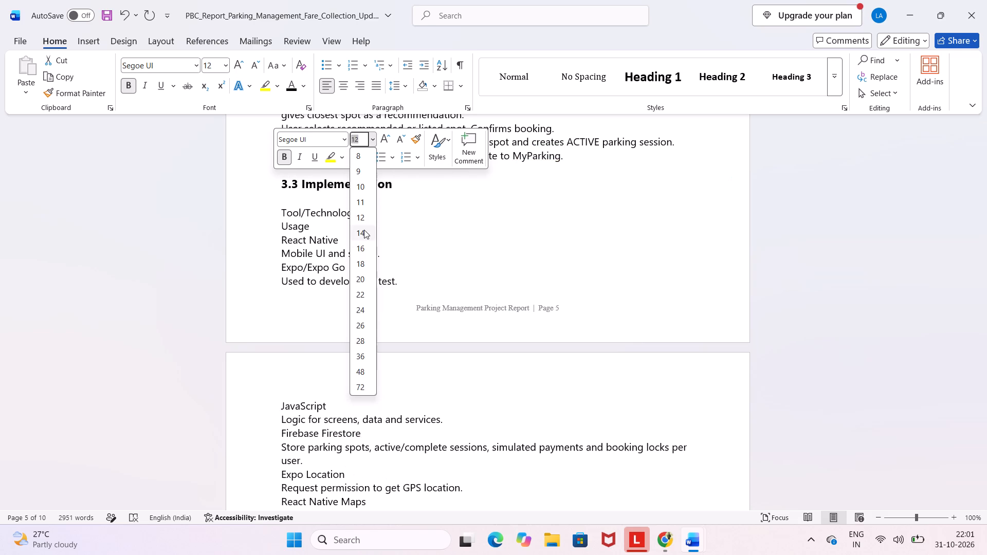
left_click(358, 139)
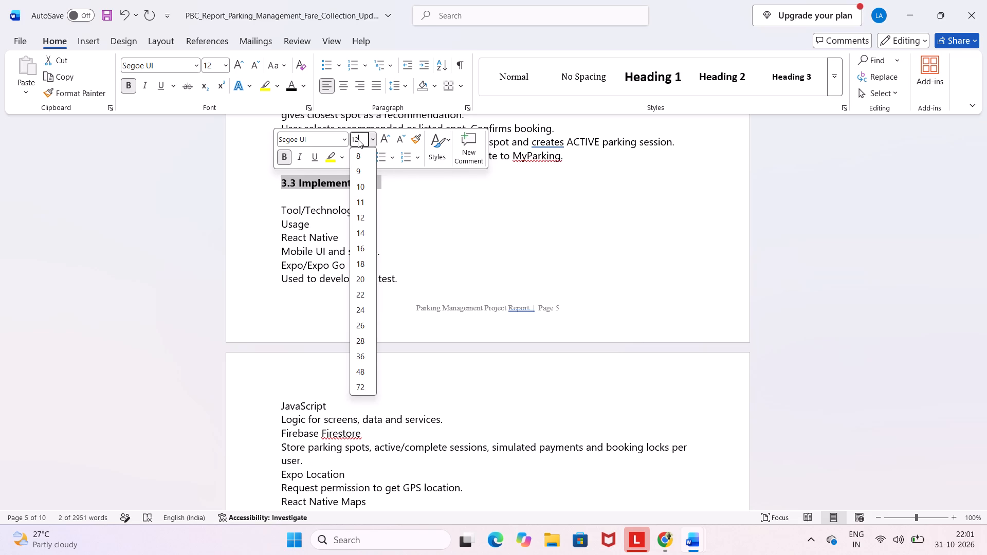
key("BackSpace")
key("3")
key("Return")
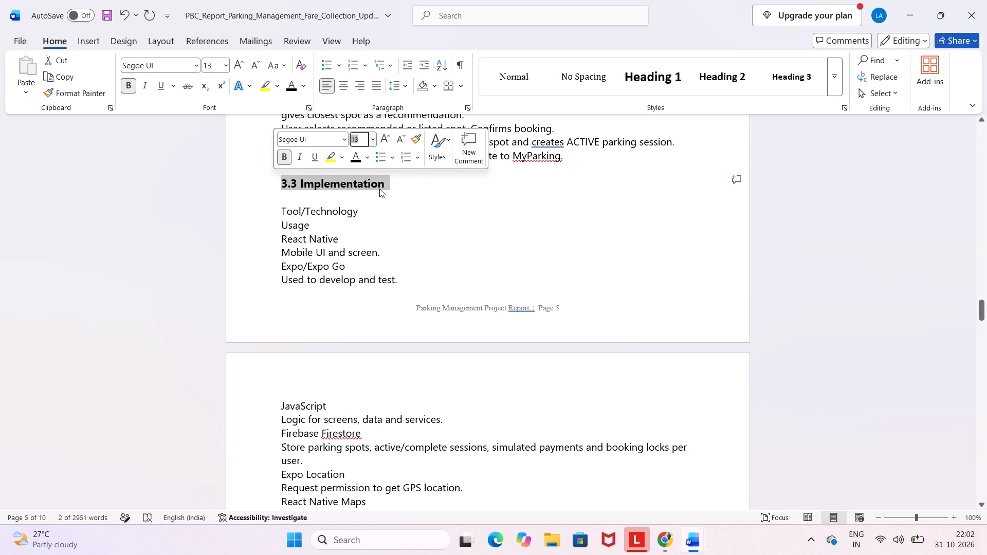
left_click(383, 184)
Make the line "Tool/Technology" under 3.3 Implementation bold.
left_click_drag(362, 212, 263, 207)
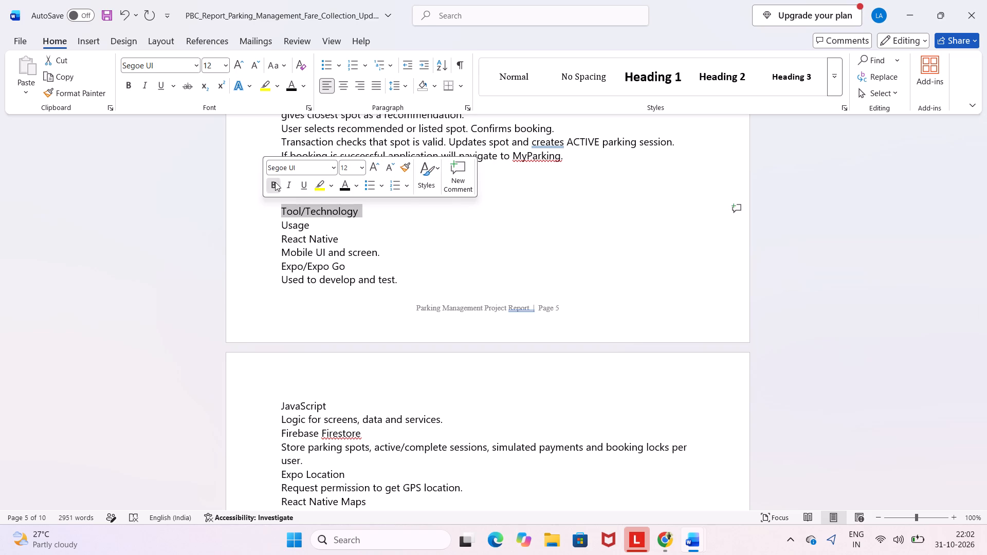
left_click(275, 182)
Turn the lines from "Usage" through "Visual Studio Code" into a bulleted list.
left_click(280, 231)
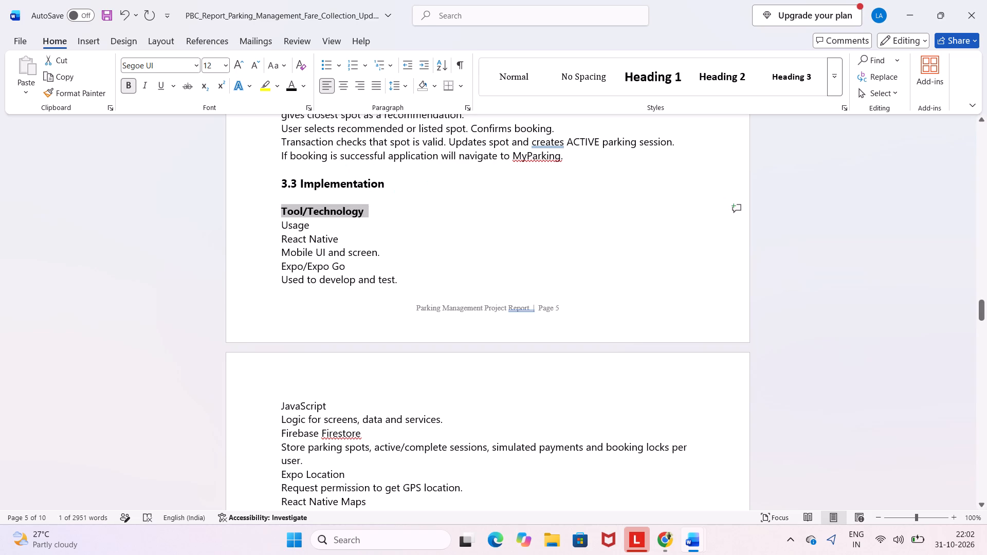
left_click_drag(280, 231, 338, 427)
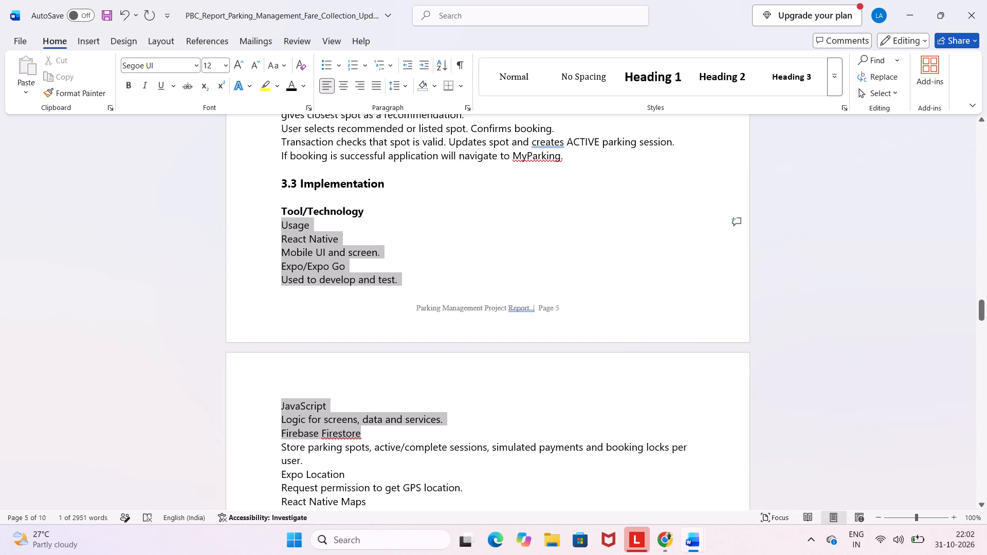
left_click_drag(338, 427, 352, 485)
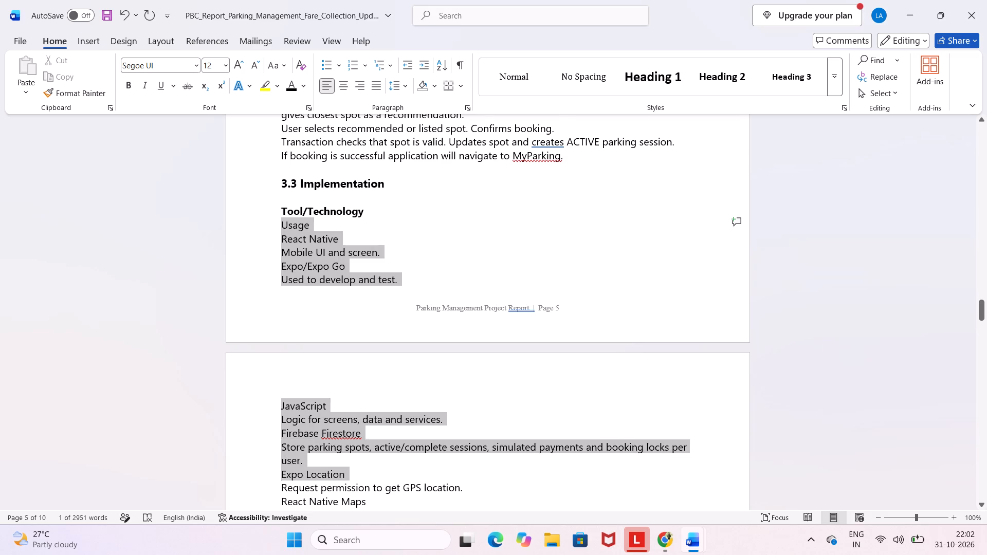
left_click_drag(352, 485, 355, 310)
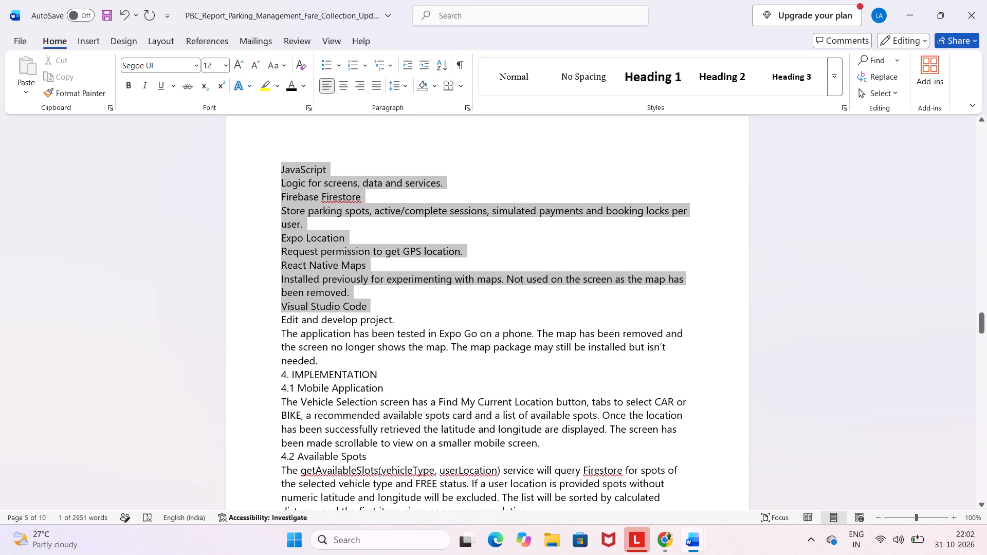
left_click_drag(355, 310, 371, 320)
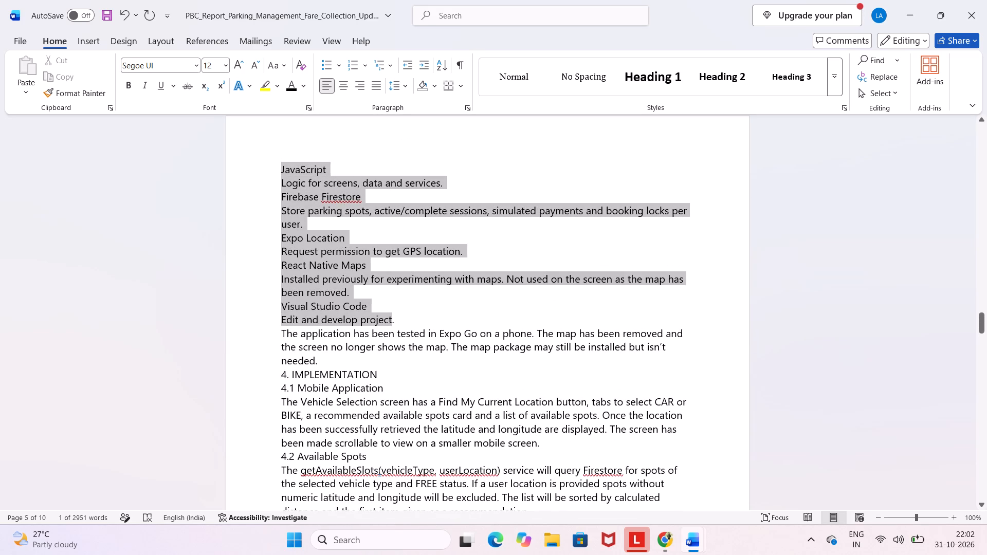
left_click_drag(371, 320, 371, 306)
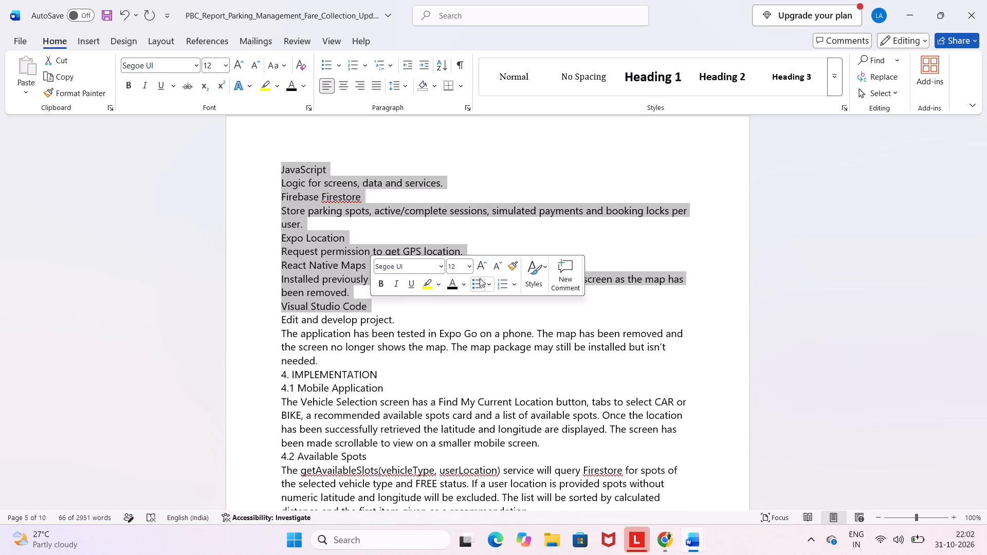
left_click(483, 283)
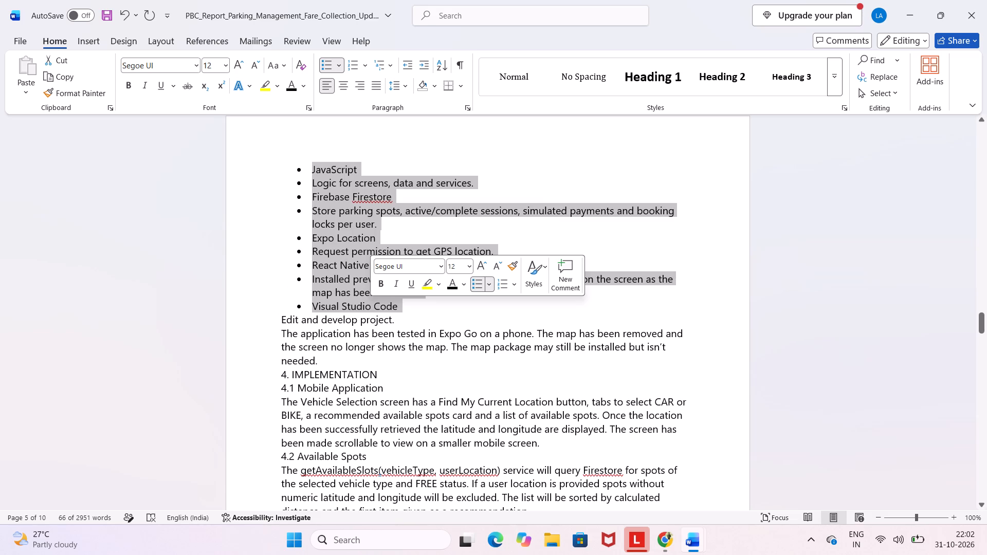
Insert a blank line between the bulleted list and "Edit and develop project.", clearing the stray 4 typed before that line.
left_click(278, 313)
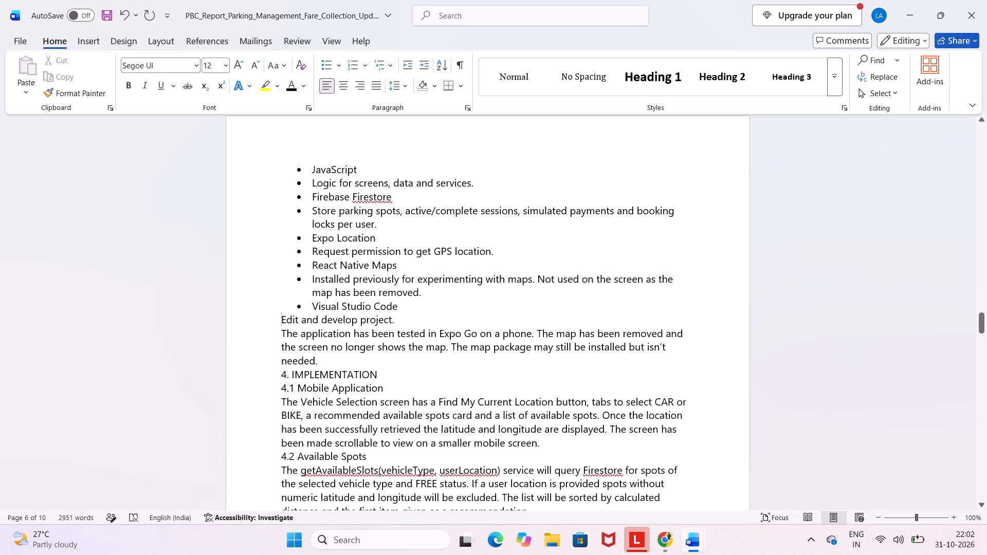
key("Return")
key("4")
left_click(410, 307)
key("BackSpace")
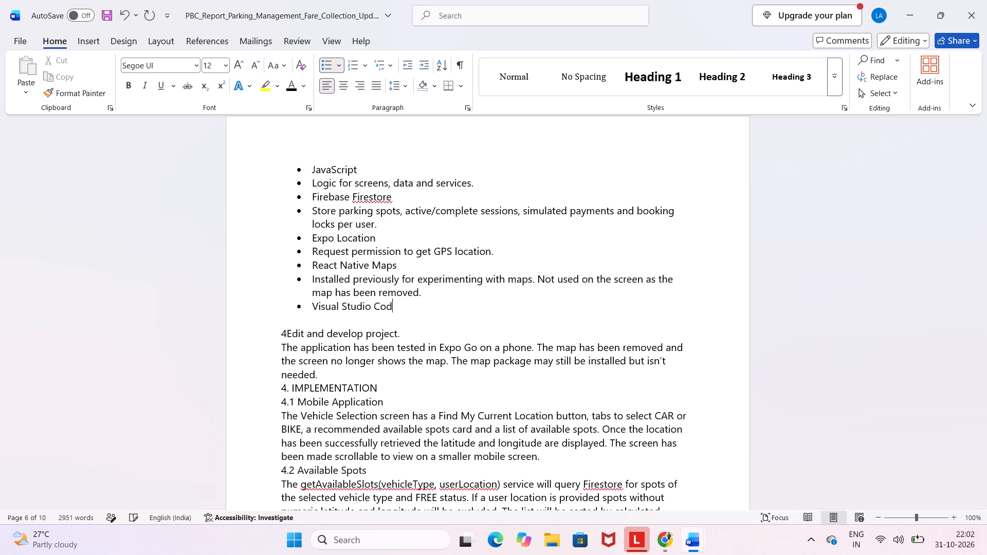
key("Down")
key("Down")
key("Left")
key("Left")
key("Left")
key("Left")
key("Left")
key("Left")
key("Left")
key("Left")
key("Left")
key("Left")
key("Left")
key("Left")
key("Left")
key("Left")
key("Left")
key("Left")
key("Left")
key("Left")
key("Left")
key("Left")
key("Left")
key("Left")
key("Left")
key("BackSpace")
Insert a blank line above the heading "4. IMPLEMENTATION".
scroll(410, 307, "down", 1)
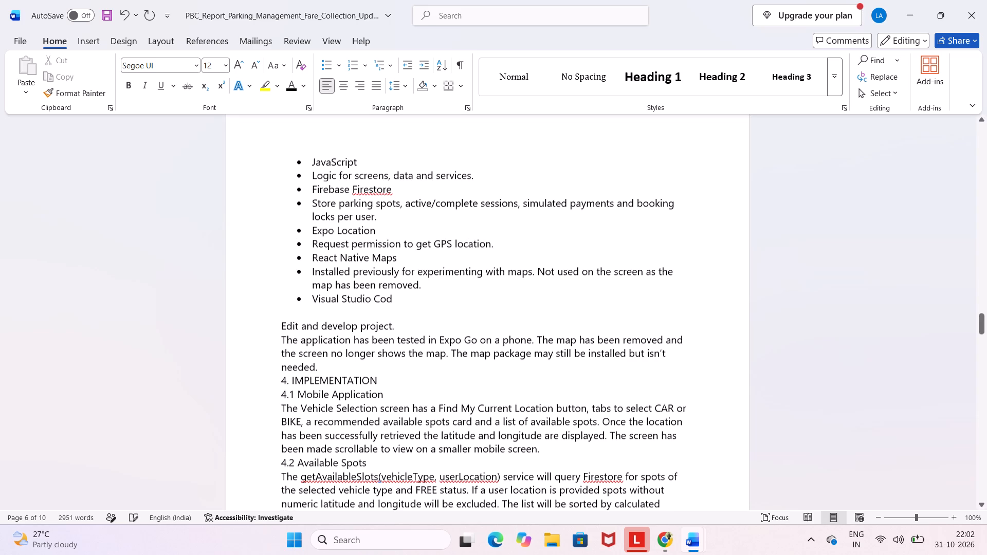
scroll(410, 307, "down", 1)
left_click(323, 353)
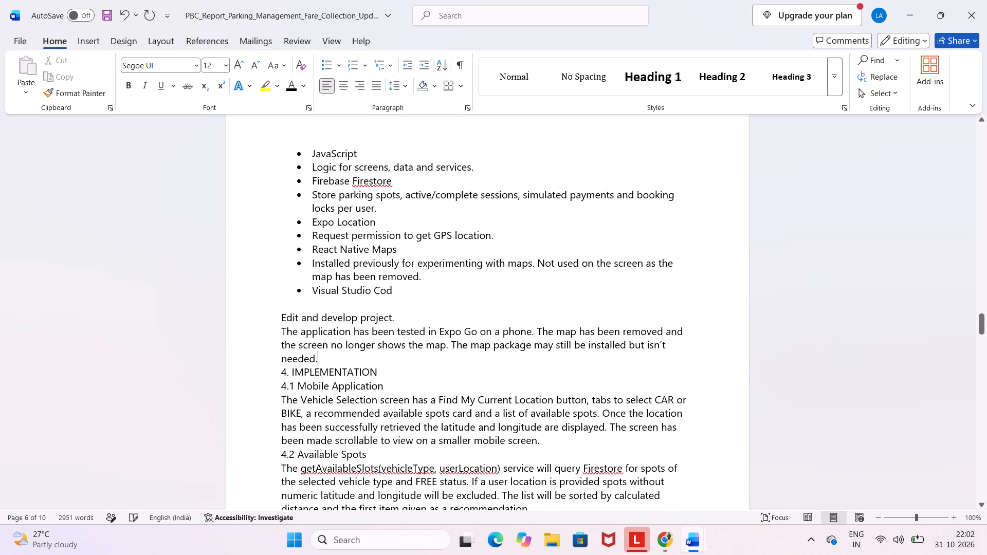
key("Return")
Make the heading "4. IMPLEMENTATION" bold and set its font size to 13.
scroll(323, 353, "down", 1)
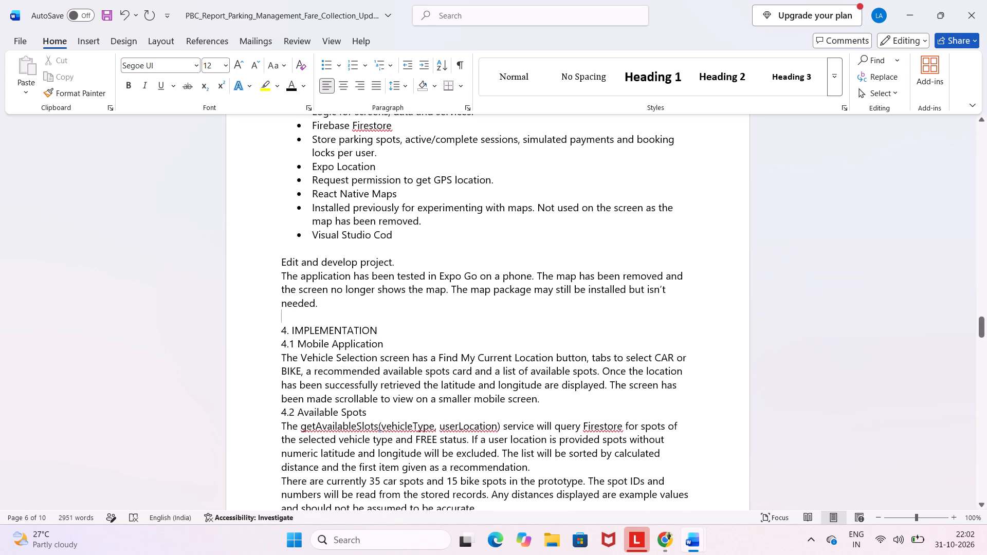
left_click_drag(379, 328, 273, 326)
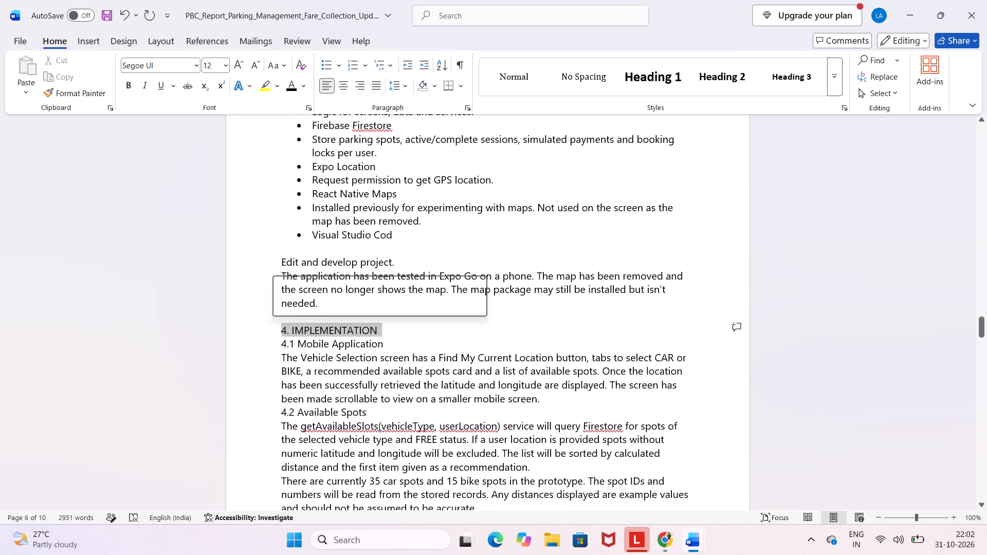
left_click(281, 310)
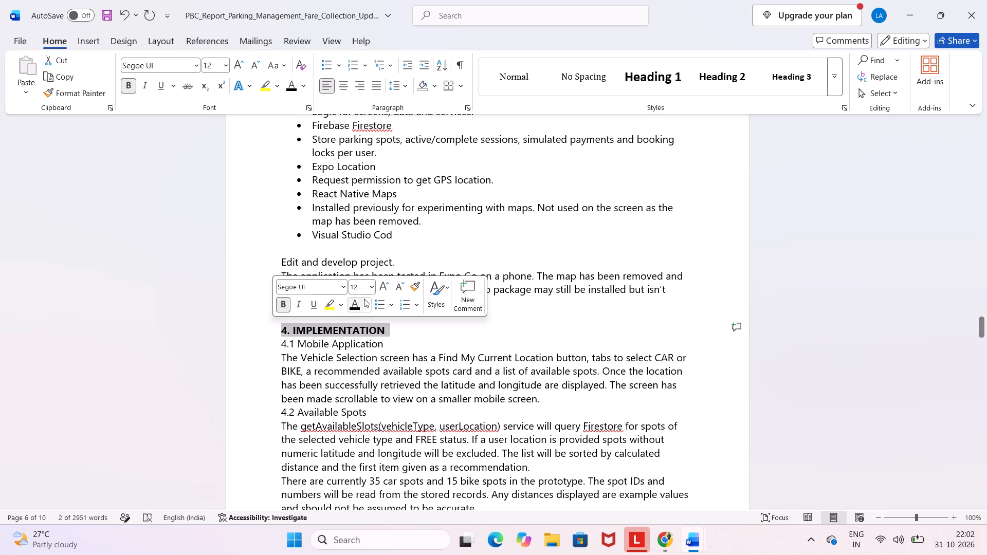
left_click(375, 292)
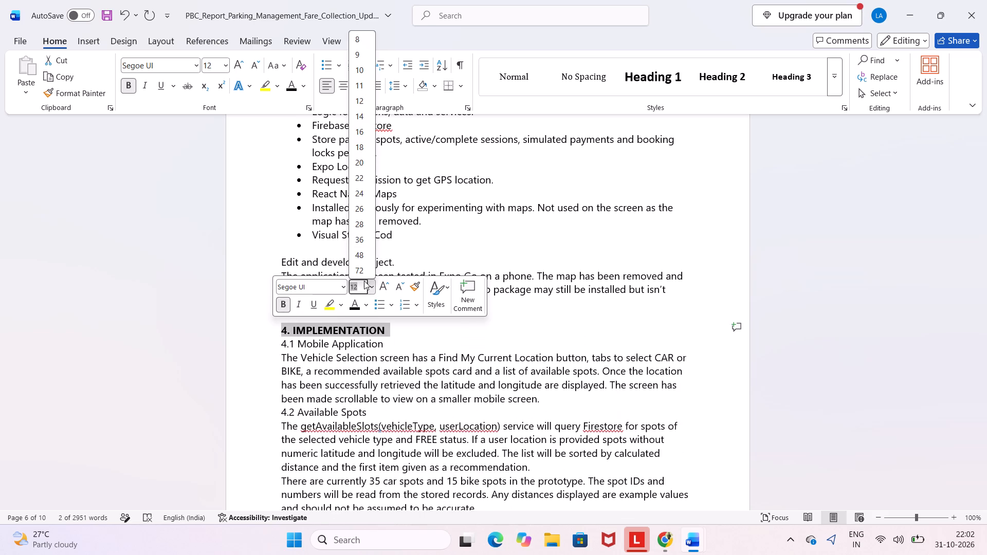
left_click(358, 288)
key("BackSpace")
key("3")
key("Return")
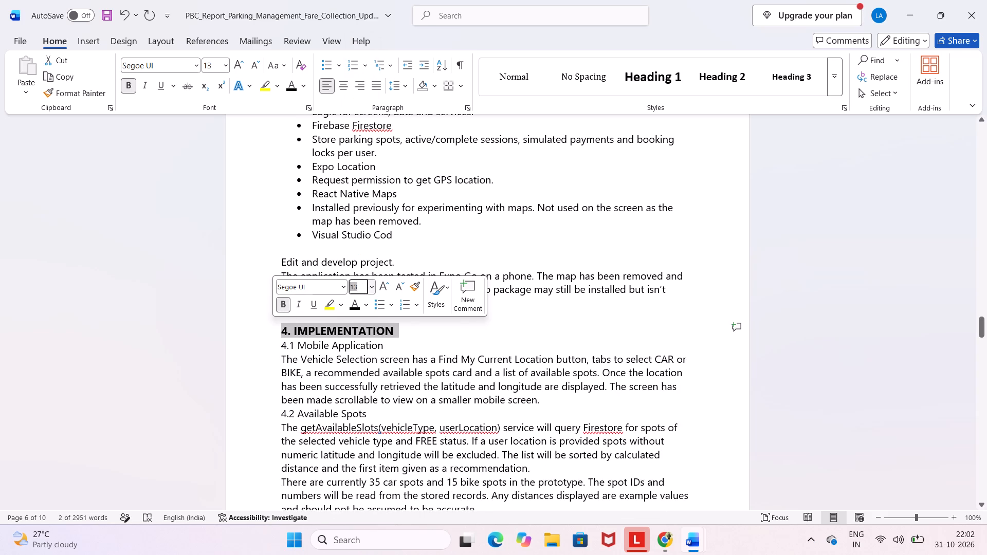
left_click(416, 354)
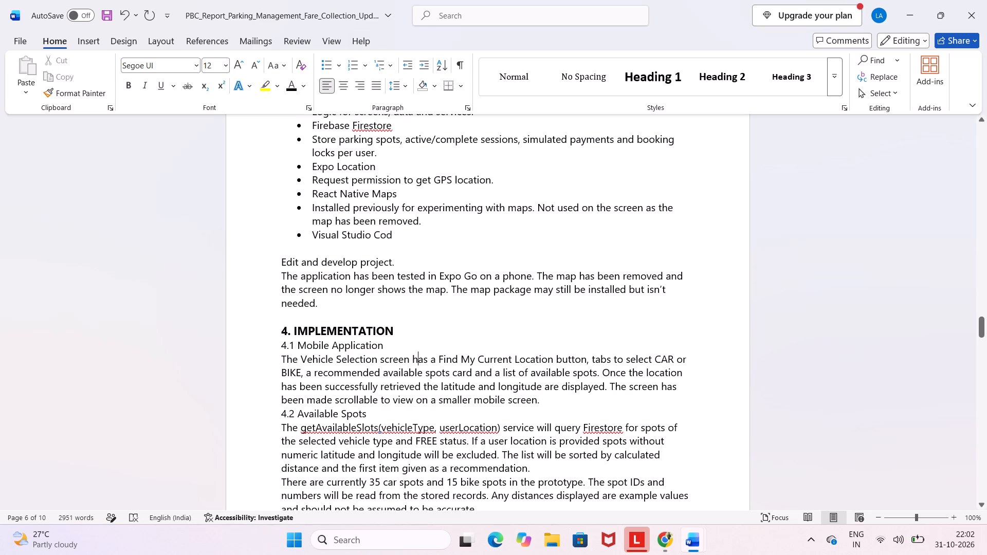
Insert a blank line without a number between the "IMPLEMENTATION" heading and "4.1 Mobile Application".
left_click(411, 329)
key("Return")
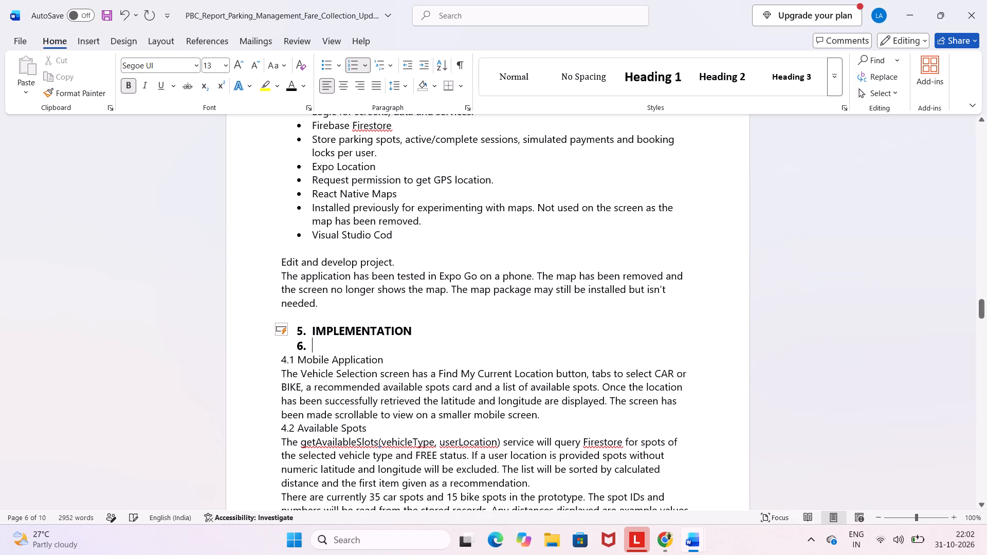
key("BackSpace")
Make the subheading "4.1 Mobile Application" bold and insert a blank line below it.
left_click_drag(395, 363, 279, 362)
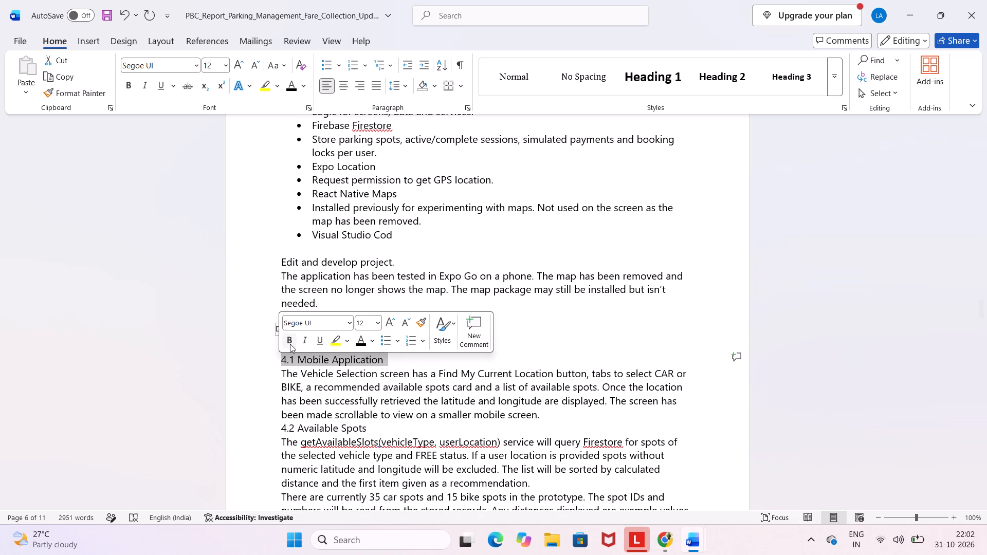
left_click(290, 343)
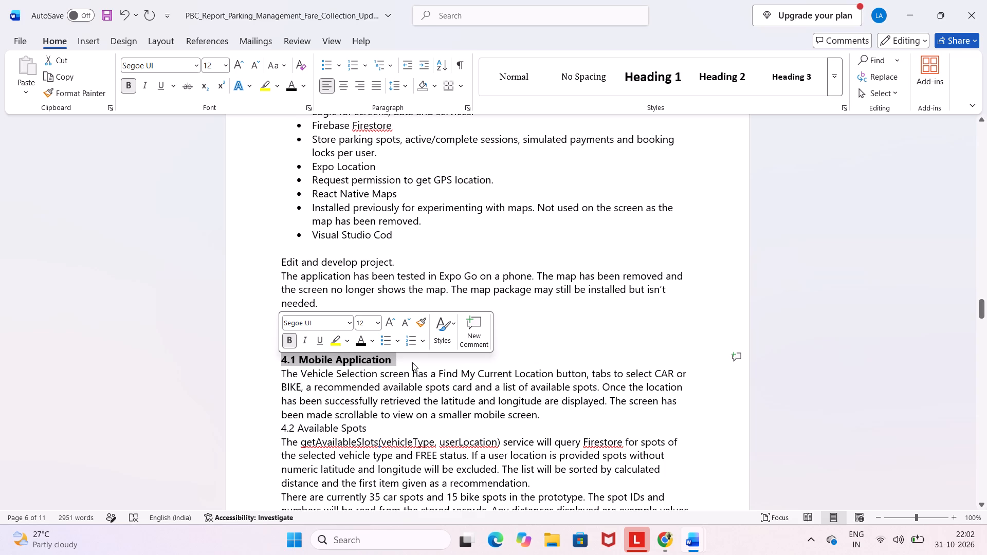
left_click(412, 362)
key("Return")
Insert a blank line above the subheading "4.2 Available Spots" and make that subheading bold.
scroll(412, 362, "down", 1)
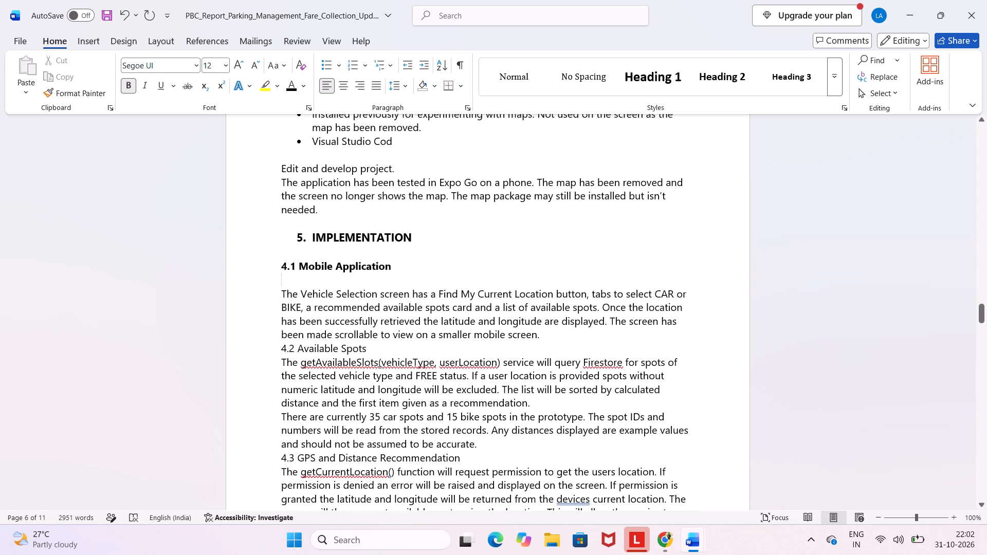
left_click(547, 332)
key("Return")
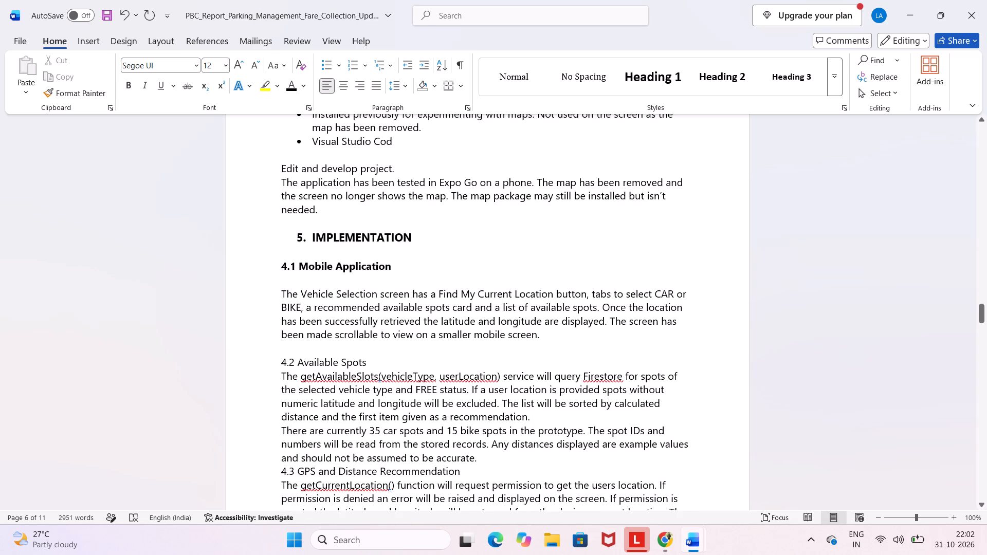
left_click_drag(429, 362, 264, 363)
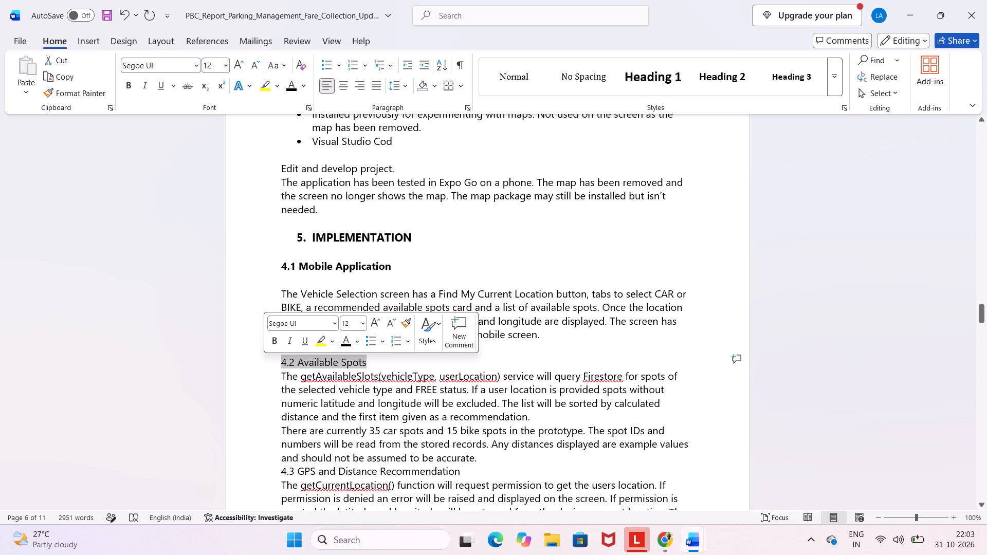
left_click(276, 335)
left_click(348, 395)
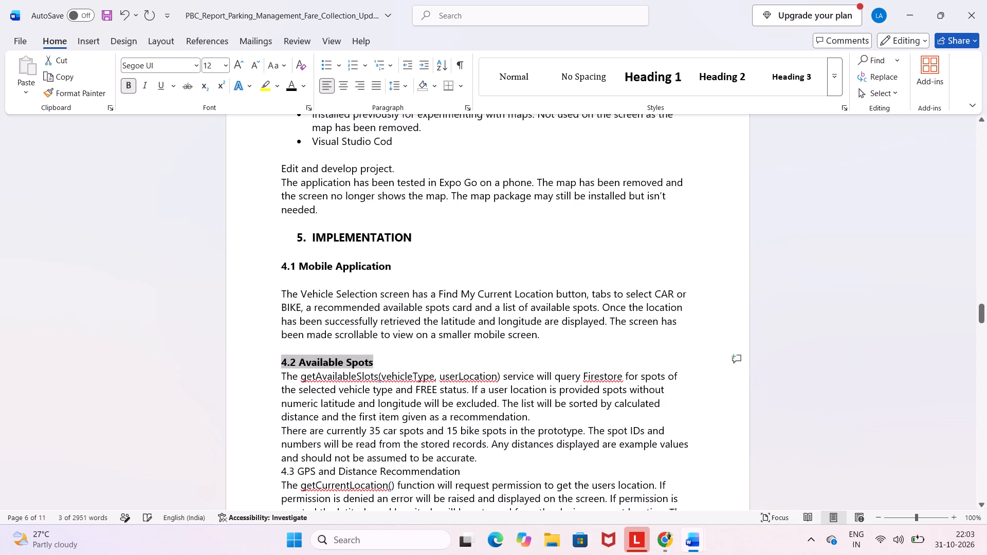
Insert a blank line below the subheading "4.2 Available Spots".
scroll(348, 395, "down", 1)
left_click(384, 298)
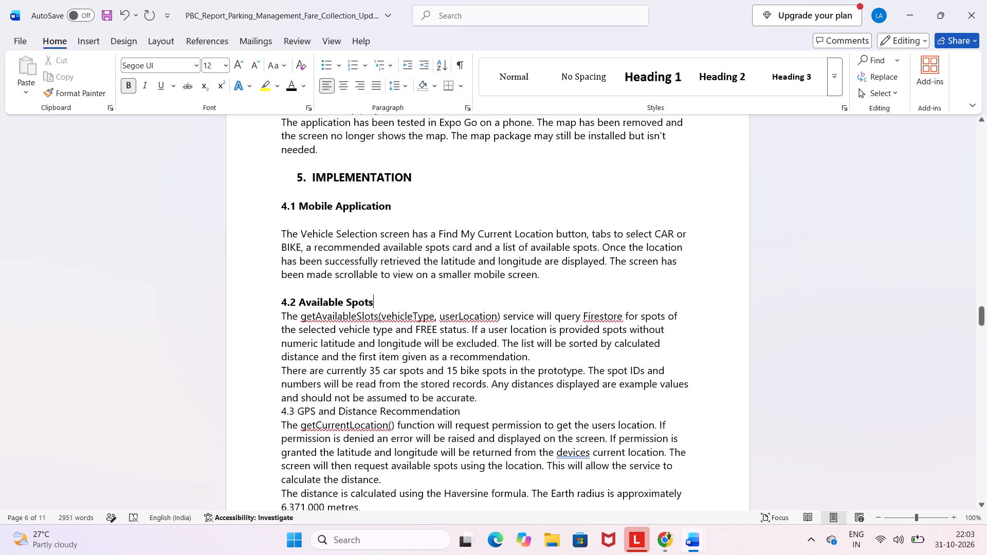
key("Return")
Make the subheading "4.3 GPS and Distance Recommendation" bold and insert a blank line above and below it.
scroll(384, 298, "down", 1)
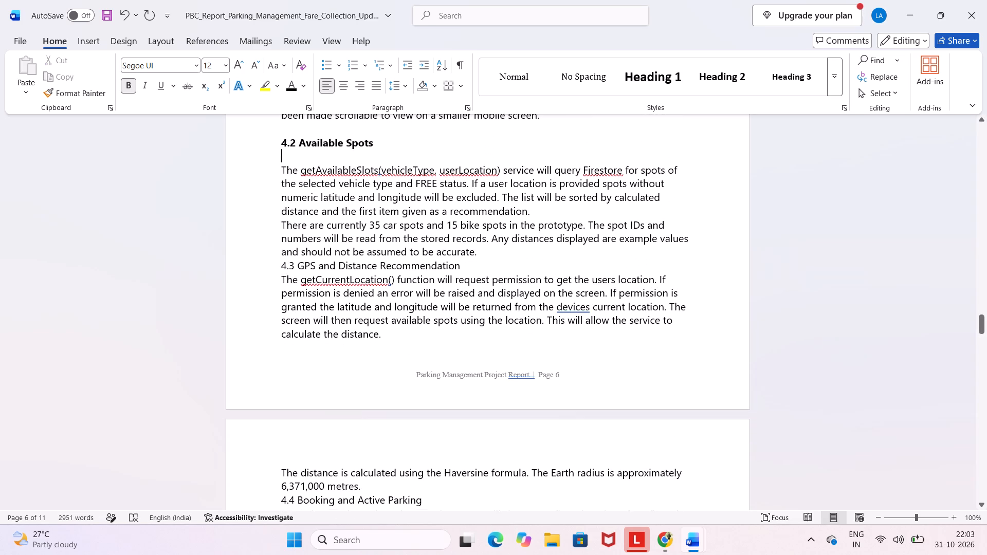
left_click(484, 251)
key("Return")
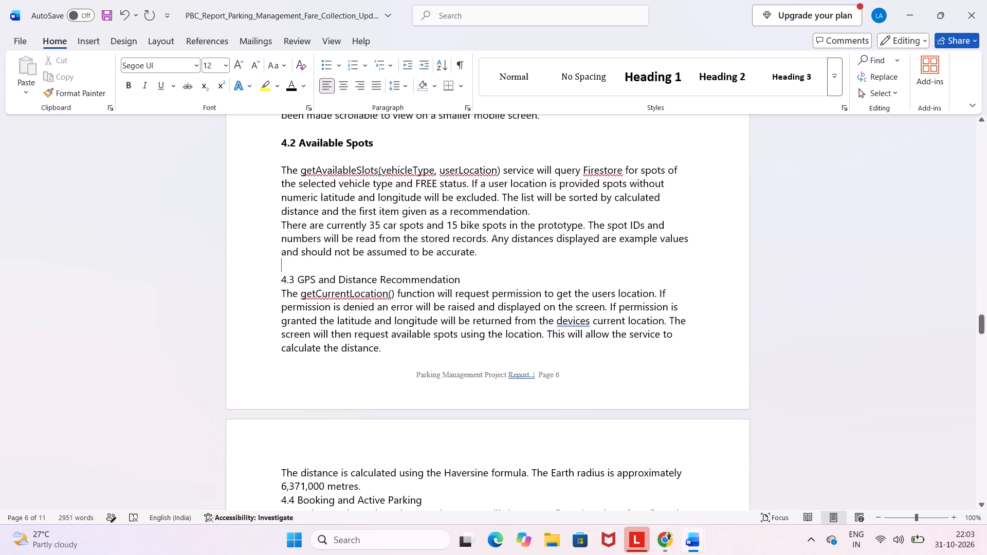
left_click_drag(475, 272, 283, 273)
left_click(294, 248)
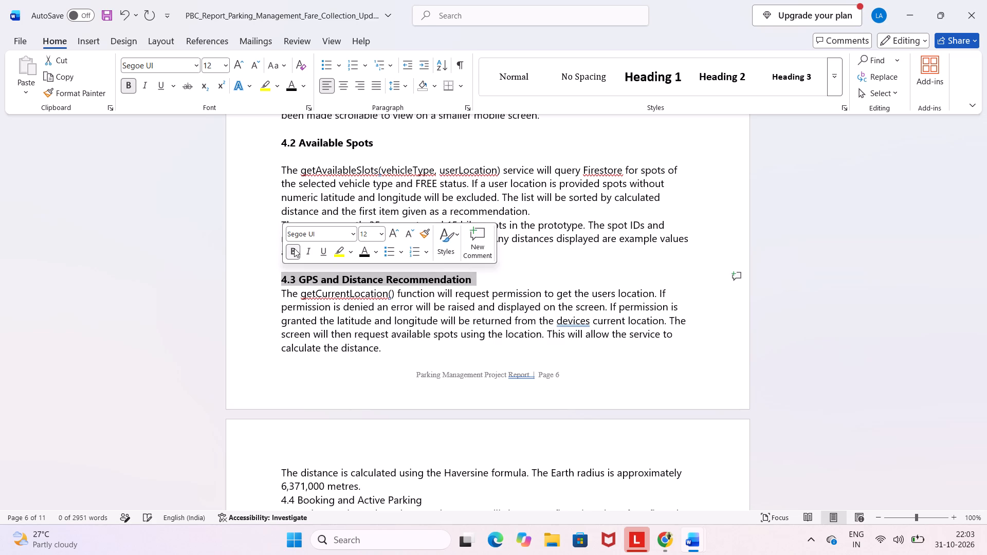
left_click(522, 273)
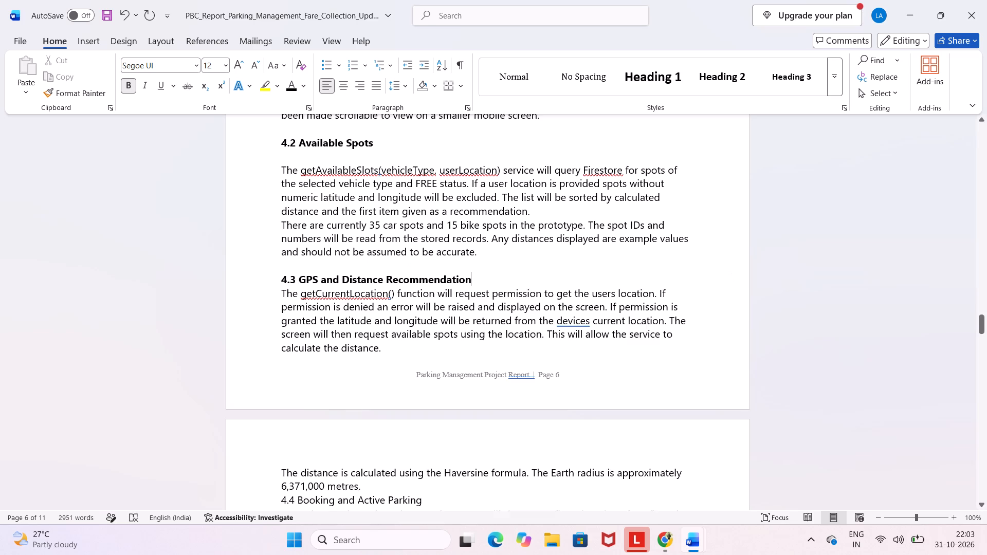
key("Return")
Make the subheading "4.4 Booking and Active Parking" bold and insert a blank line above and below it.
scroll(522, 273, "down", 1)
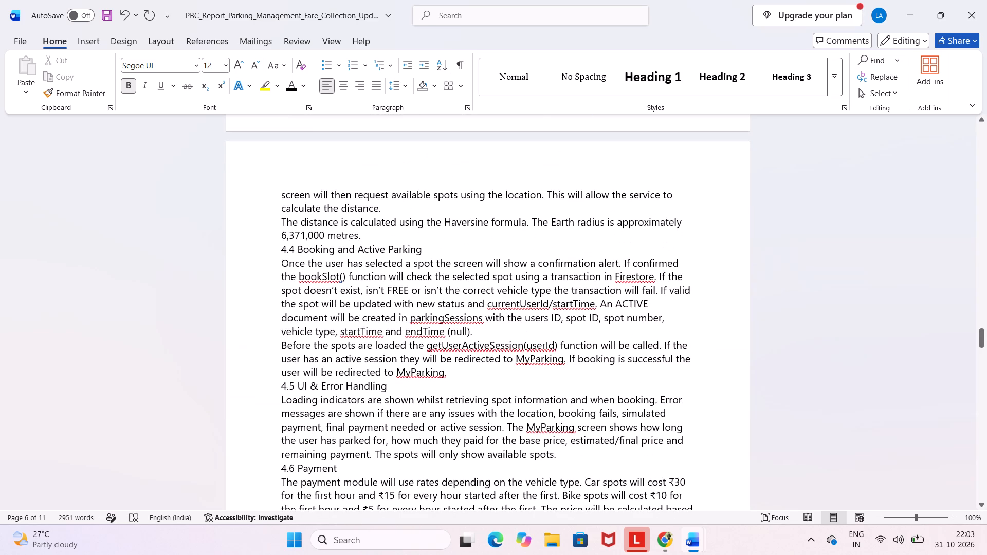
scroll(334, 208, "right", 1)
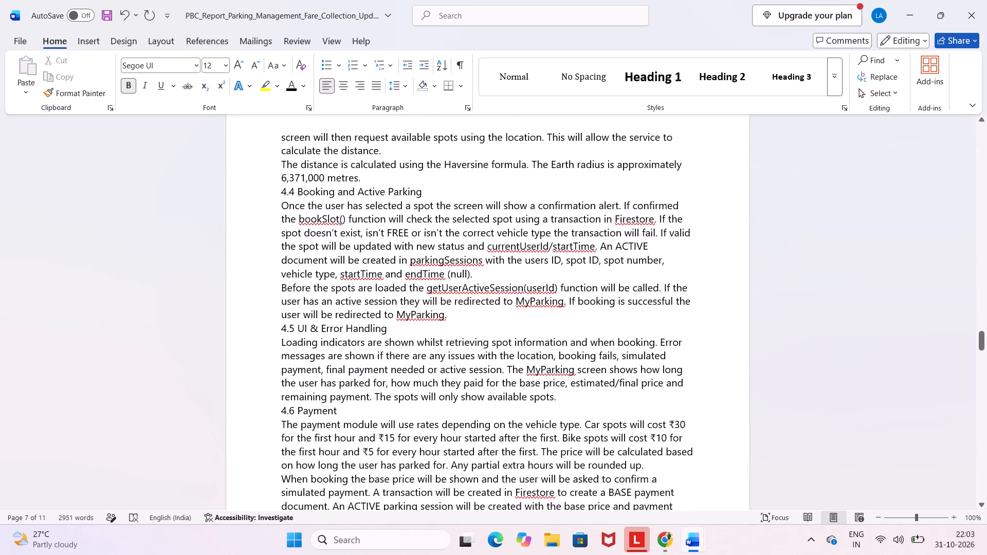
left_click(386, 179)
key("Return")
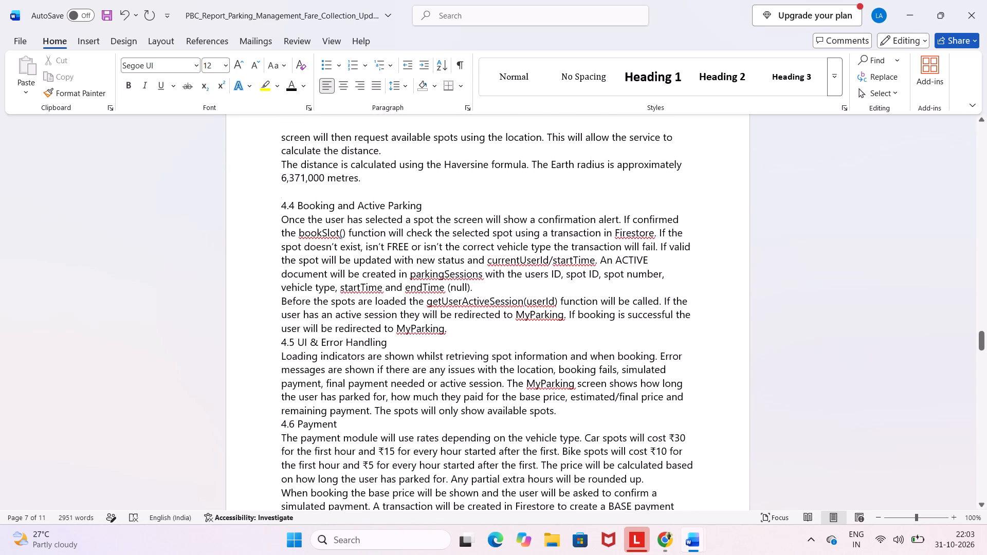
left_click_drag(433, 205, 282, 204)
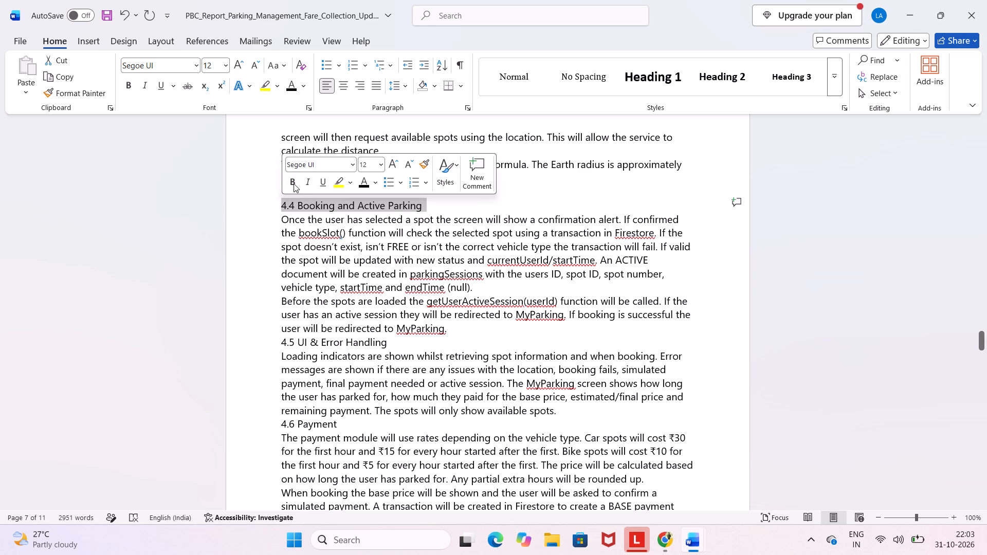
left_click(295, 182)
left_click(442, 202)
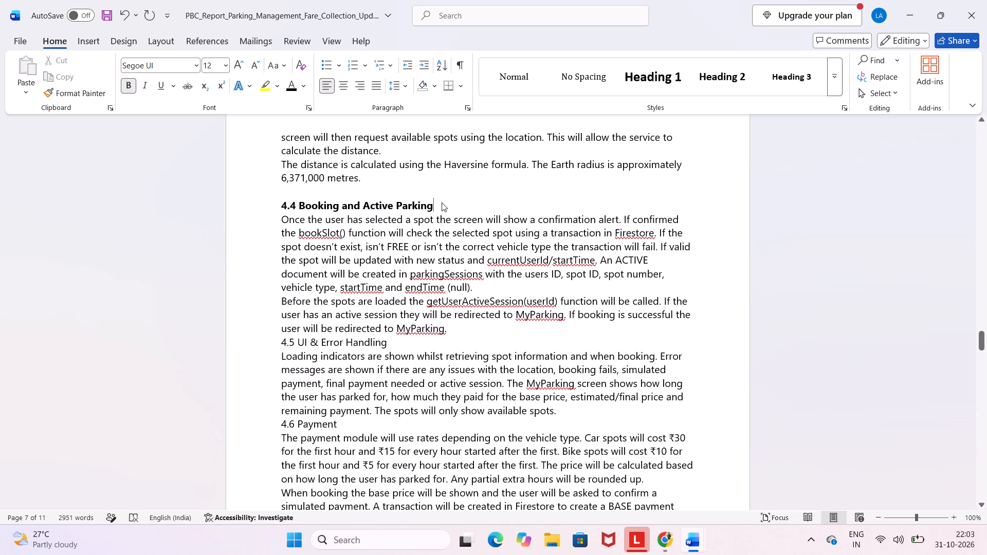
key("Return")
Make the subheading "4.5 UI & Error Handling" bold and insert a blank line above and below it.
scroll(442, 202, "down", 1)
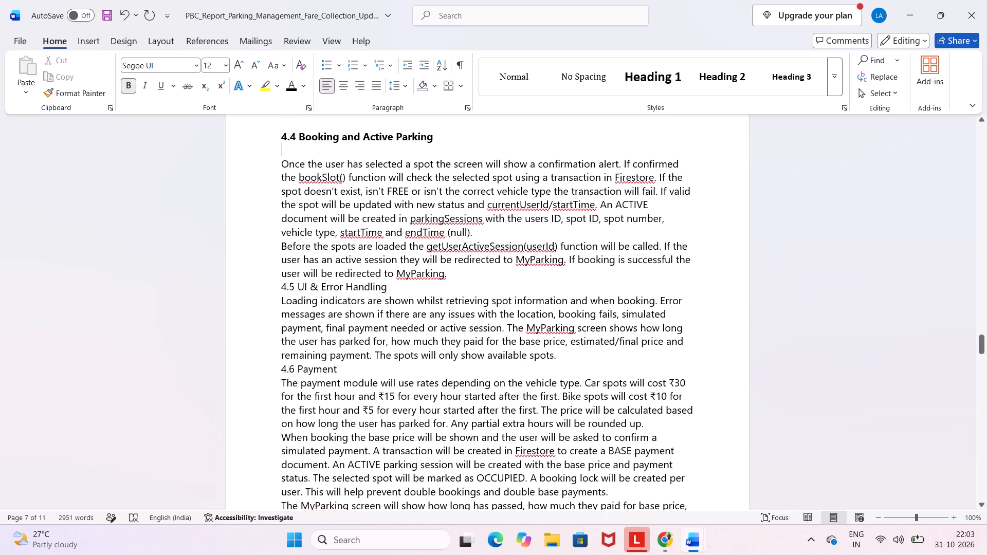
left_click(457, 271)
scroll(457, 271, "up", 2)
scroll(457, 271, "right", 1)
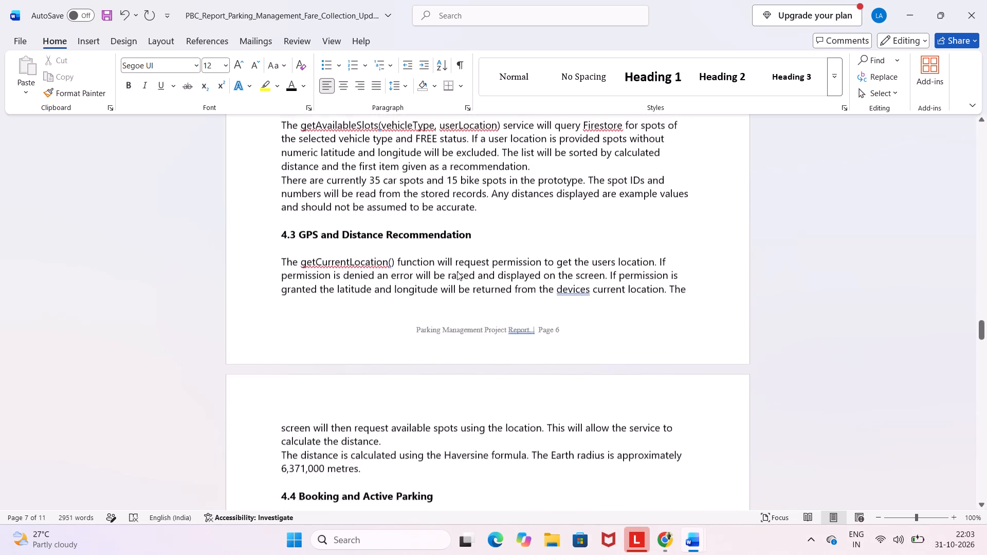
scroll(457, 271, "right", 1)
scroll(457, 271, "down", 1)
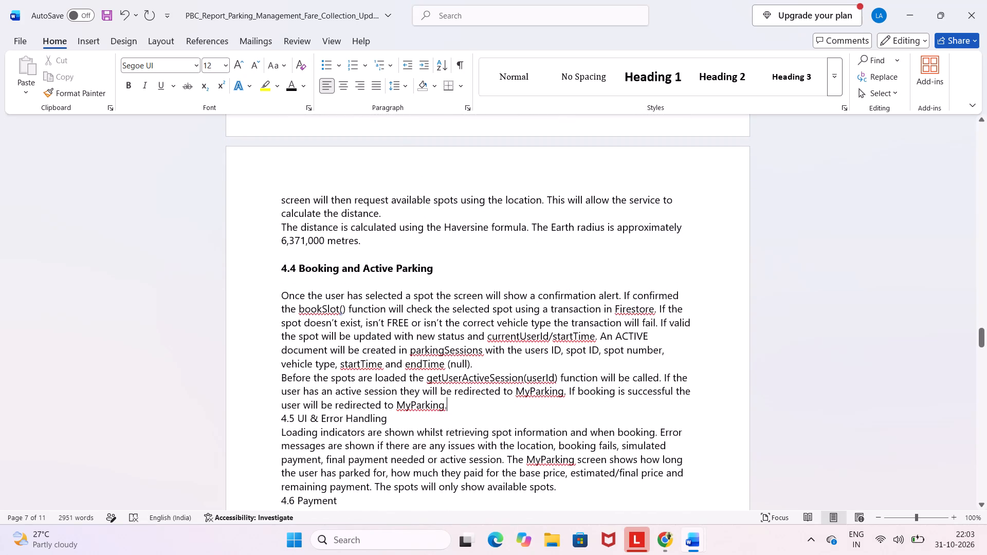
key("Return")
scroll(491, 320, "down", 1)
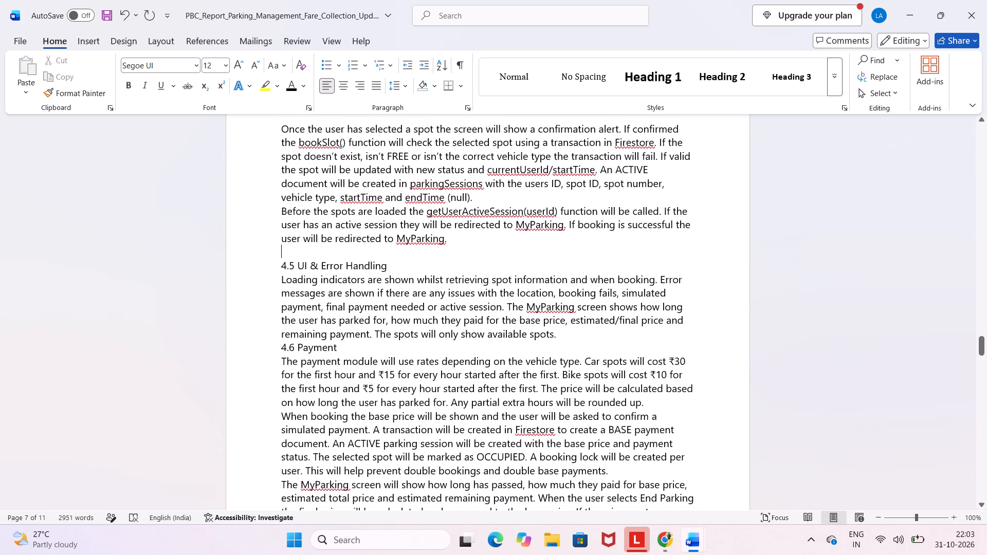
left_click_drag(405, 272, 289, 271)
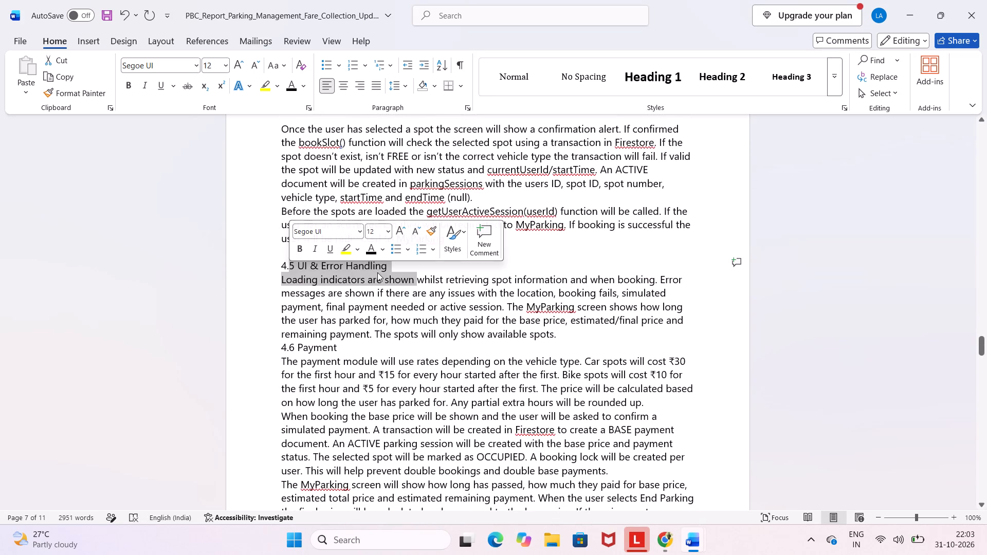
left_click(380, 270)
left_click_drag(391, 265, 245, 265)
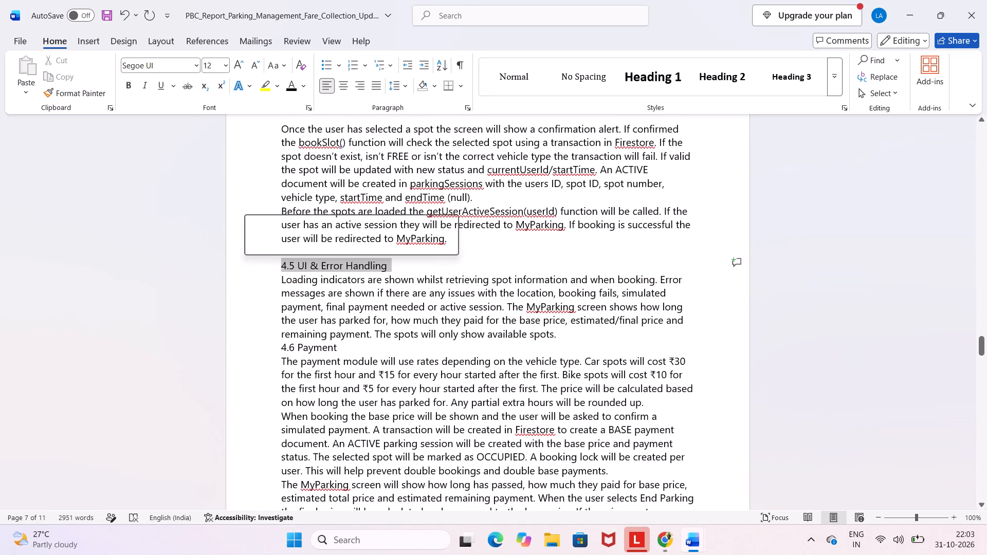
left_click(251, 244)
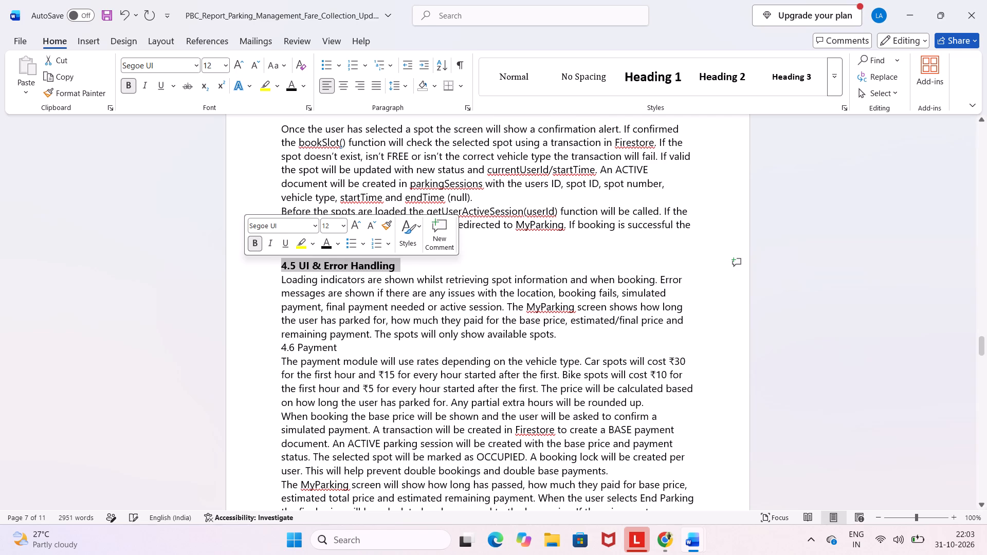
left_click(419, 267)
key("Return")
Insert a blank line above the subheading "4.6 Payment" and make that subheading bold.
scroll(419, 267, "down", 1)
left_click(575, 239)
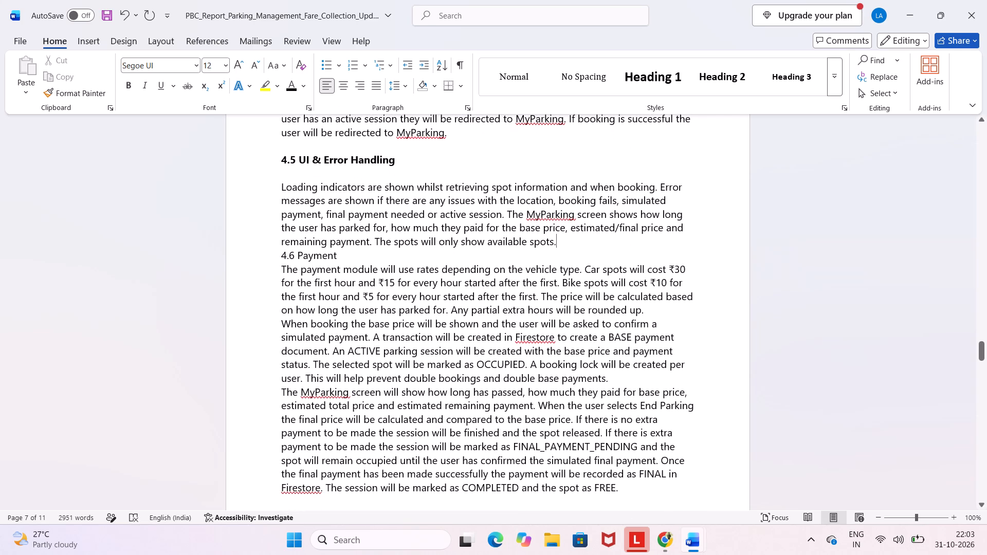
key("Return")
left_click_drag(367, 269, 250, 265)
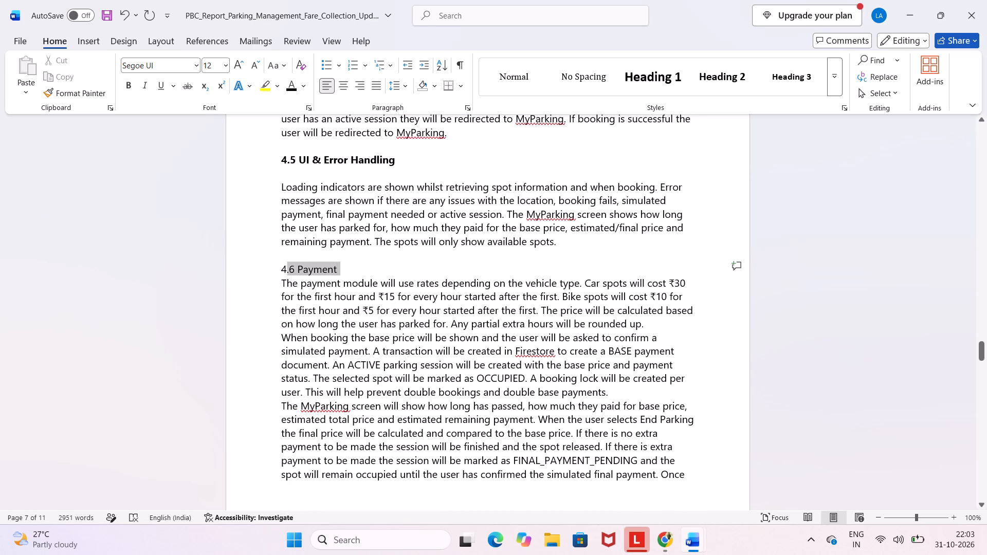
left_click_drag(250, 265, 244, 265)
left_click(247, 243)
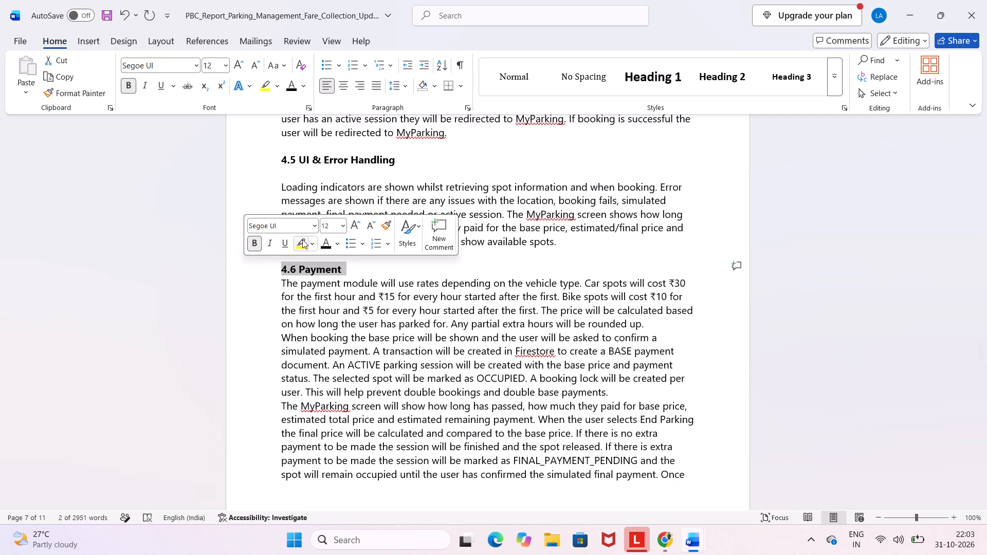
Set the font size of the subheading "4.6 Payment" to 13 and insert a blank line below it.
left_click(340, 224)
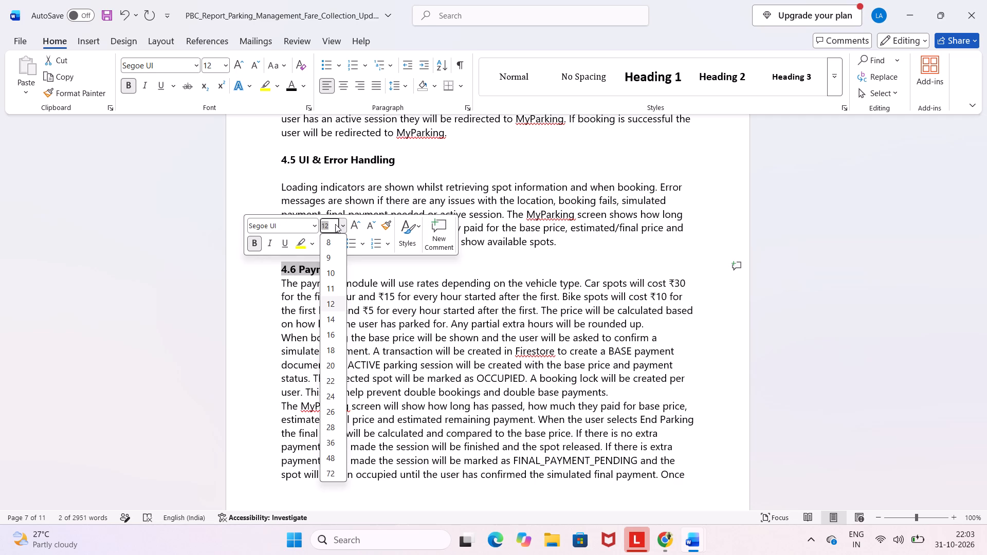
left_click(332, 223)
key("BackSpace")
key("3")
key("Return")
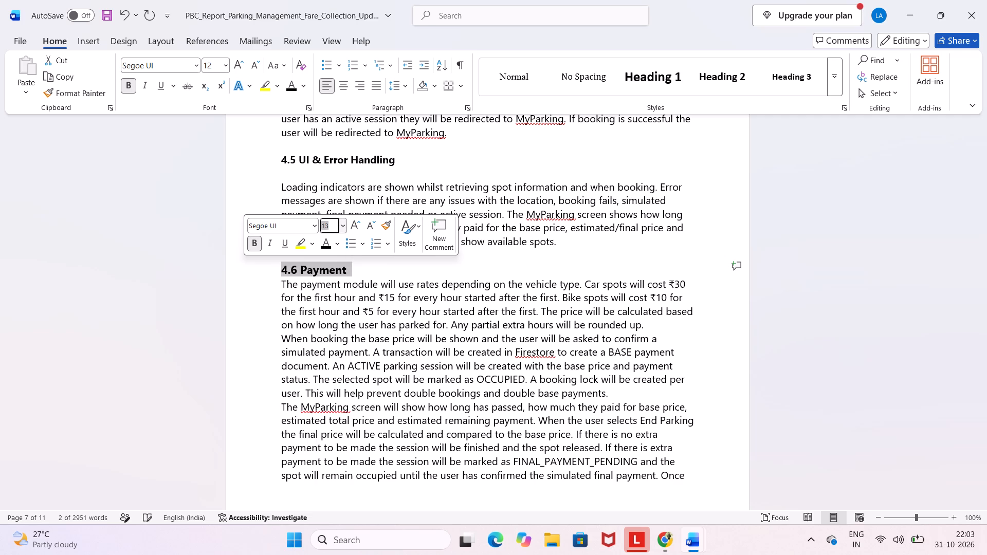
left_click(362, 299)
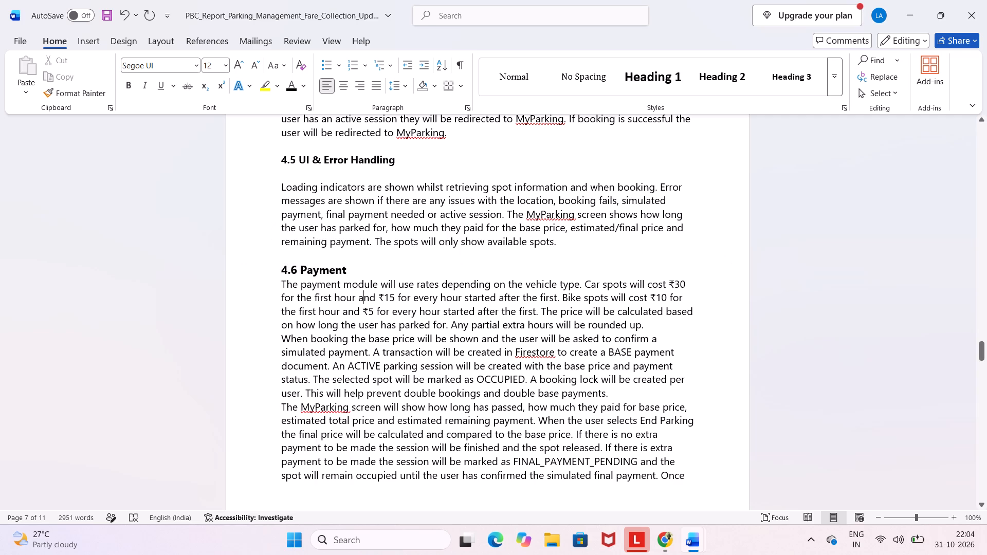
left_click(362, 267)
key("Return")
Insert a blank line above the heading "5. RESULTS & ANALYSIS".
scroll(362, 267, "down", 1)
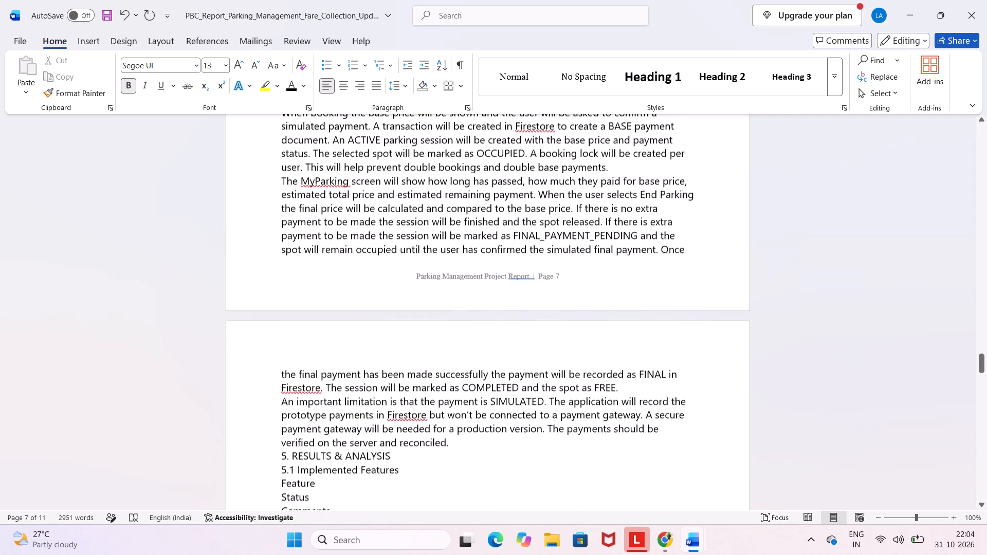
scroll(362, 267, "down", 1)
scroll(362, 267, "up", 2)
scroll(362, 267, "down", 1)
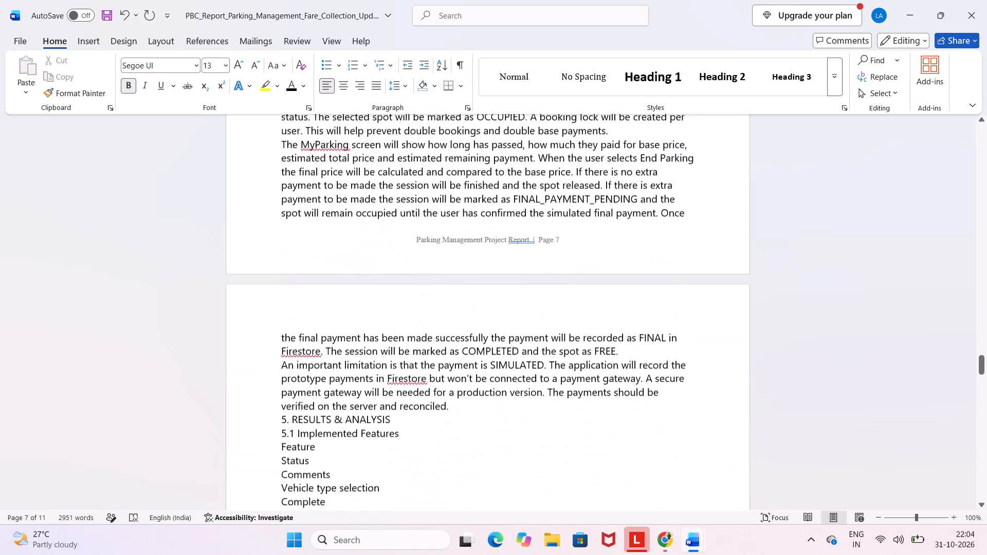
scroll(362, 267, "down", 1)
left_click(462, 285)
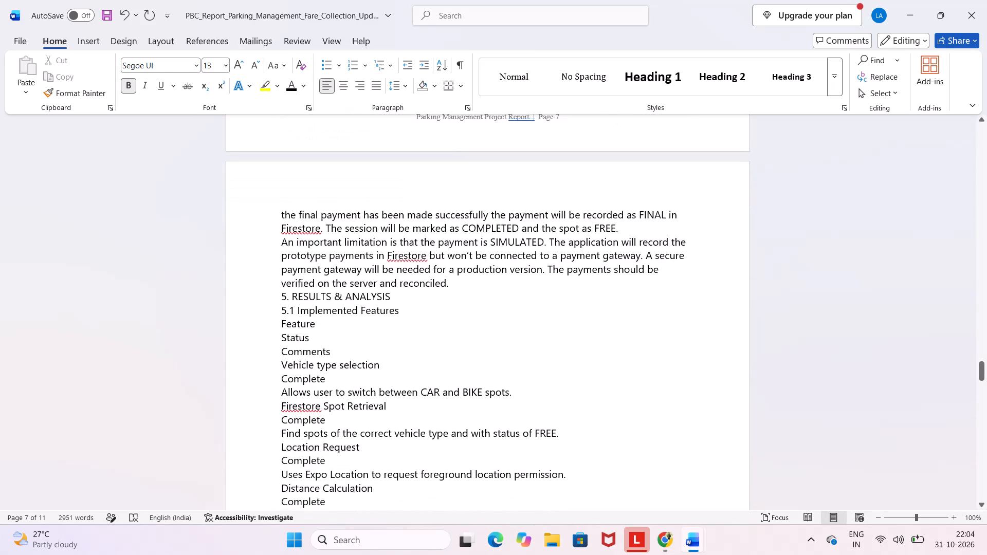
key("Return")
Set the font size of the heading "5. RESULTS & ANALYSIS" to 13 and make it bold.
scroll(462, 285, "down", 1)
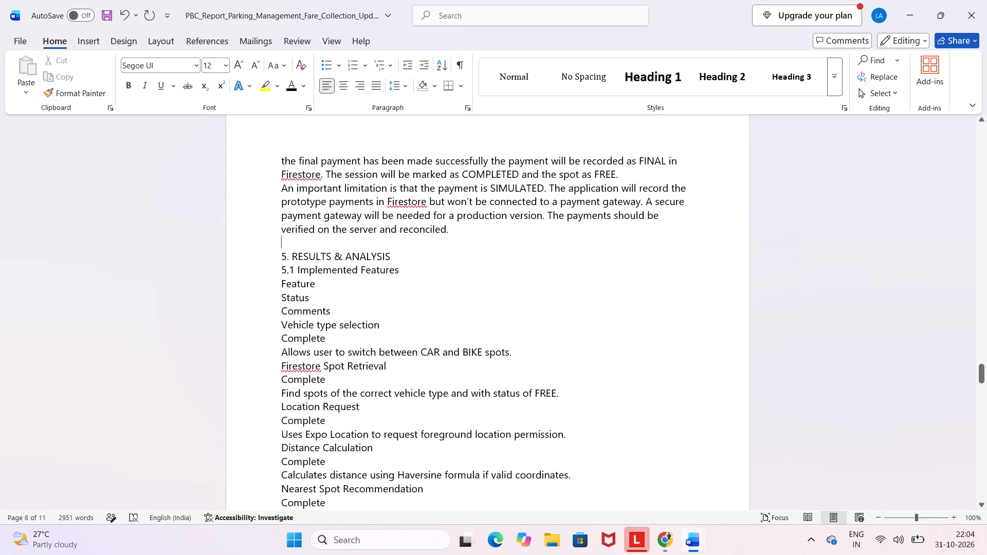
left_click_drag(413, 256, 265, 258)
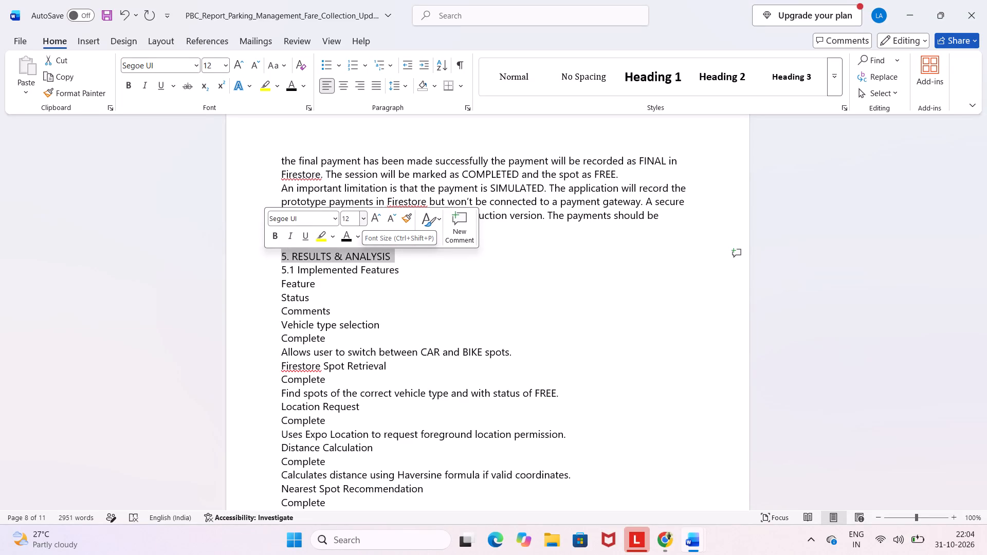
left_click(356, 217)
key("BackSpace")
type("13")
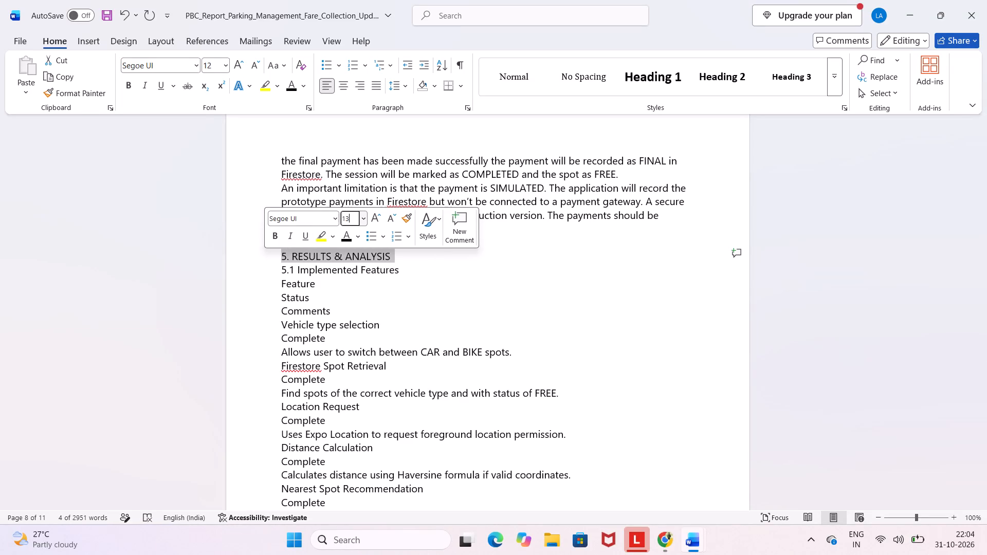
key("Return")
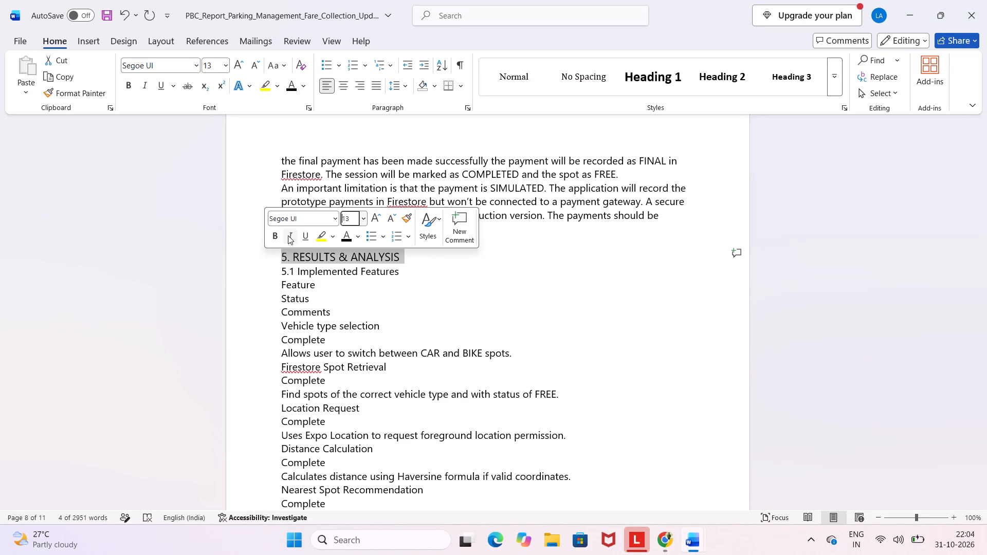
left_click(279, 236)
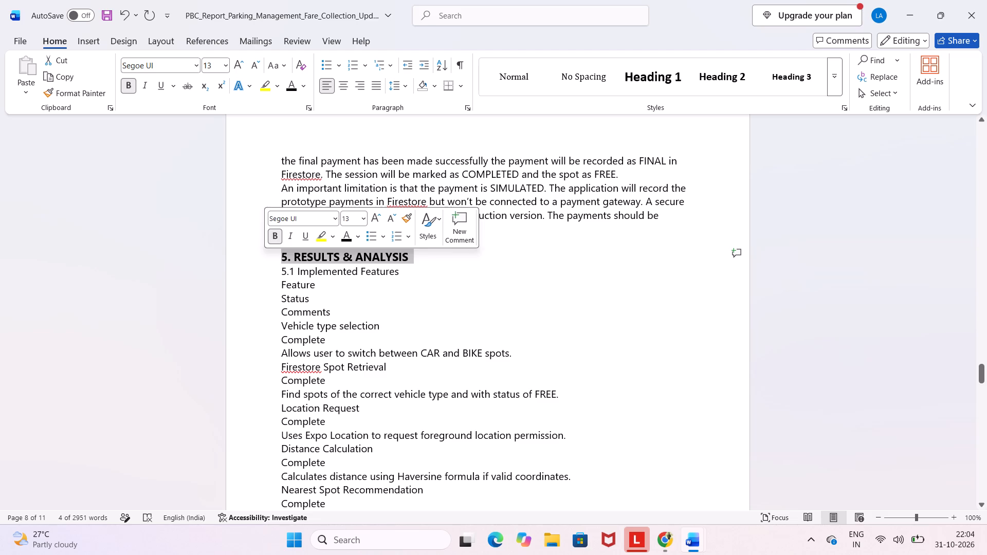
Insert a blank line between the "RESULTS & ANALYSIS" heading and "5.1 Implemented Features".
left_click(411, 275)
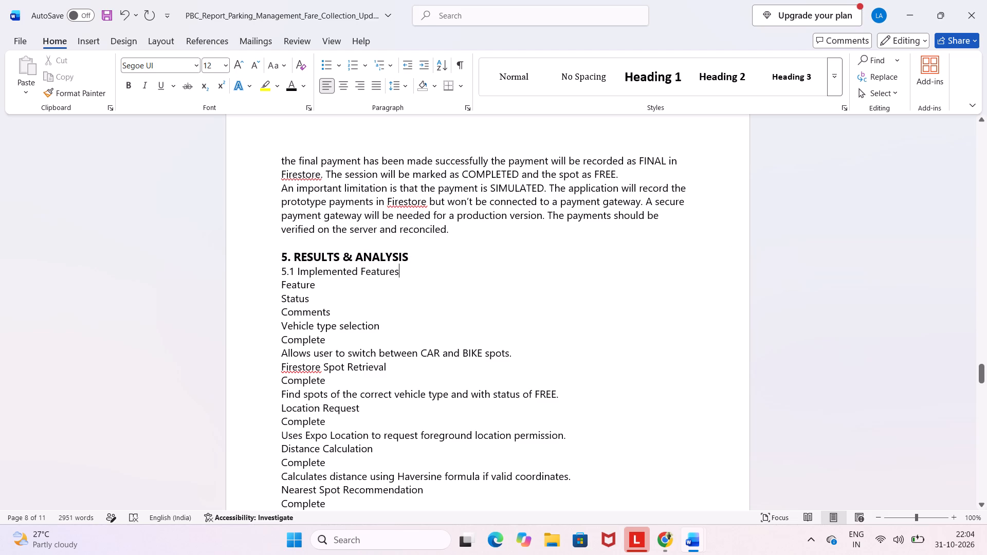
left_click(279, 272)
key("Return")
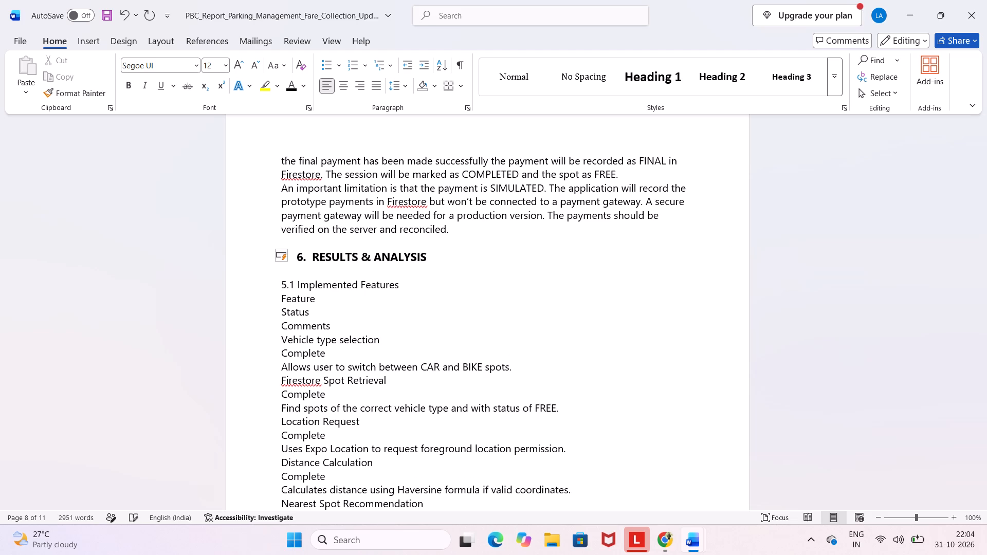
Make the subheading "5.1 Implemented Features" bold.
left_click_drag(407, 286, 263, 272)
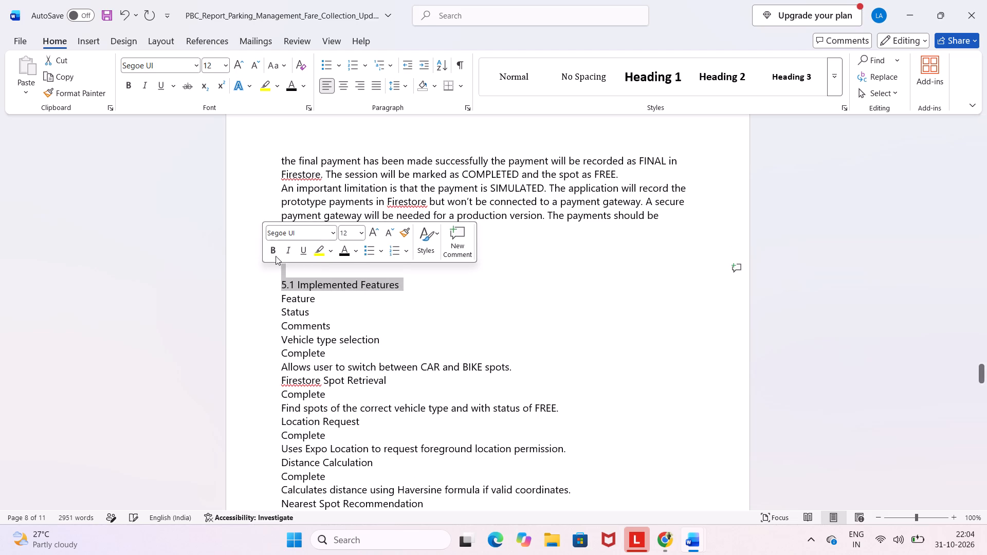
left_click(274, 250)
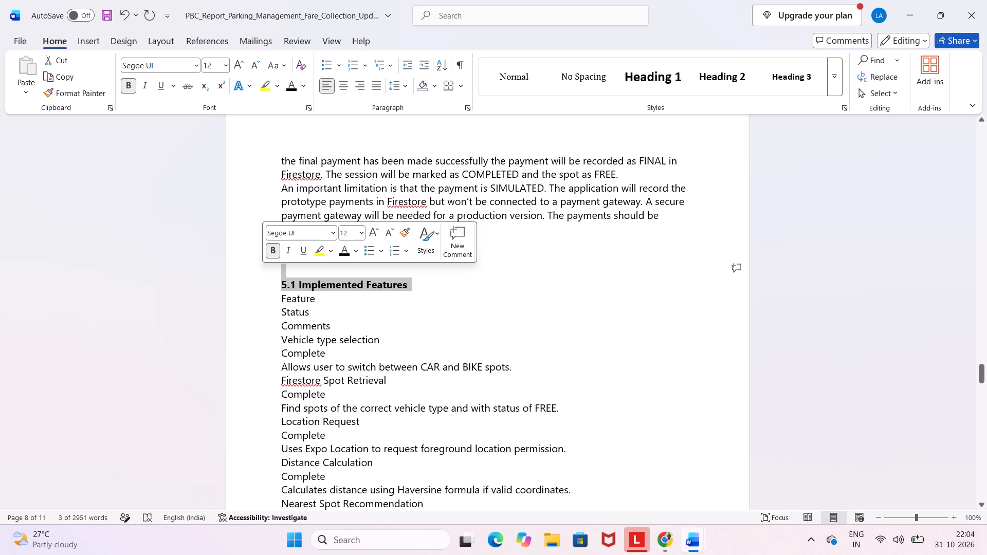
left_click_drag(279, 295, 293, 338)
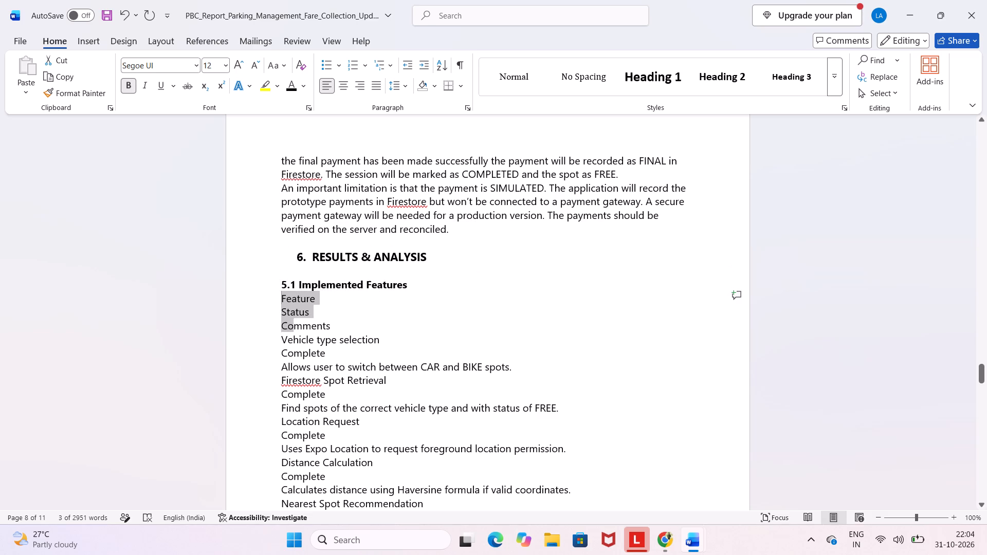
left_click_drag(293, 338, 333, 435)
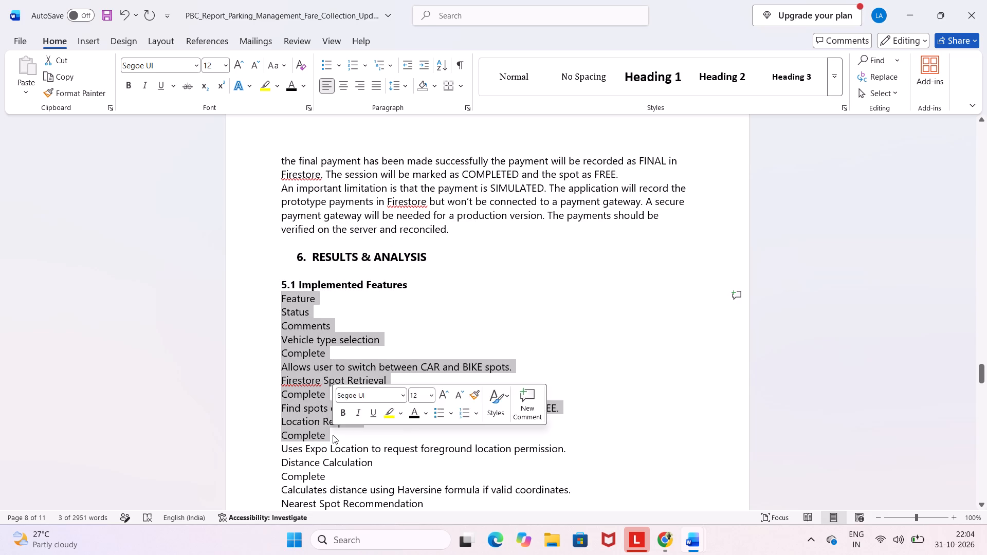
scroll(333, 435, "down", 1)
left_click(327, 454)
Examine the extent of the feature list under "5.1 Implemented Features" and the sections 5.2 and 5.3 that follow it.
scroll(327, 454, "down", 1)
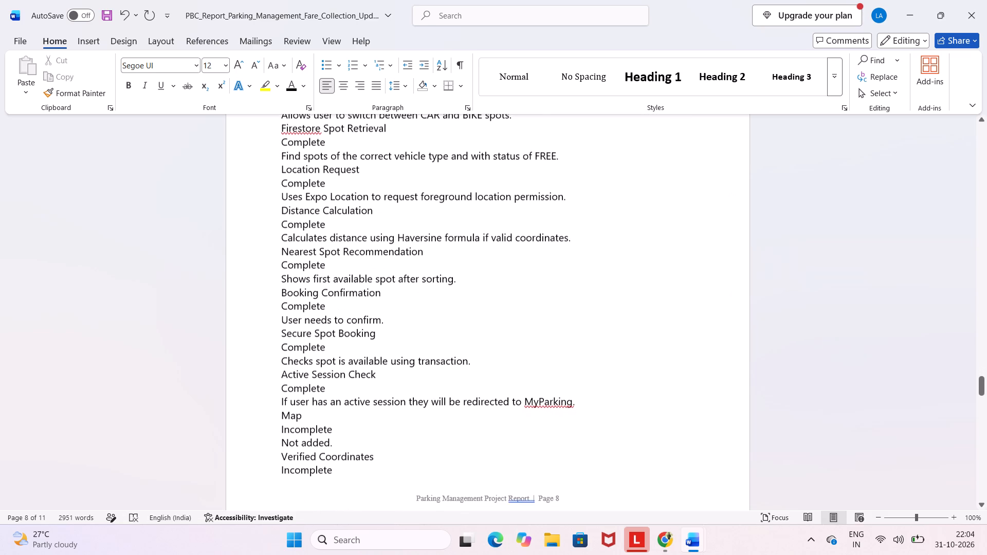
scroll(327, 454, "up", 1)
scroll(327, 454, "down", 1)
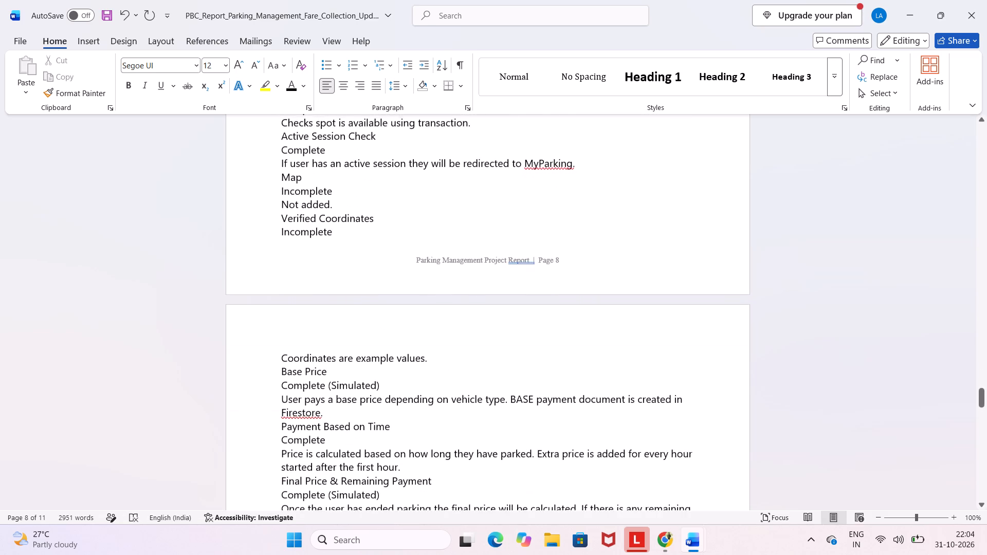
scroll(327, 454, "down", 2)
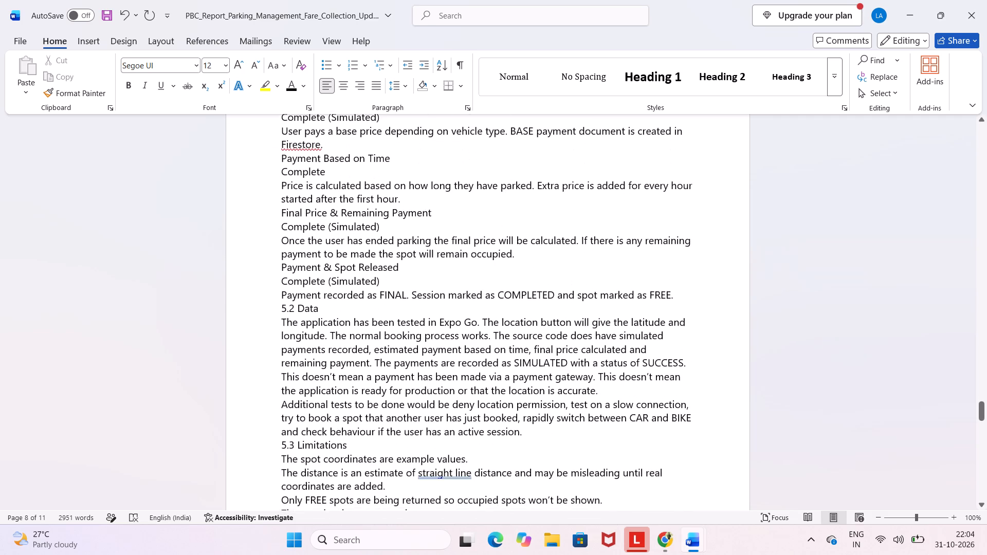
scroll(327, 454, "up", 1)
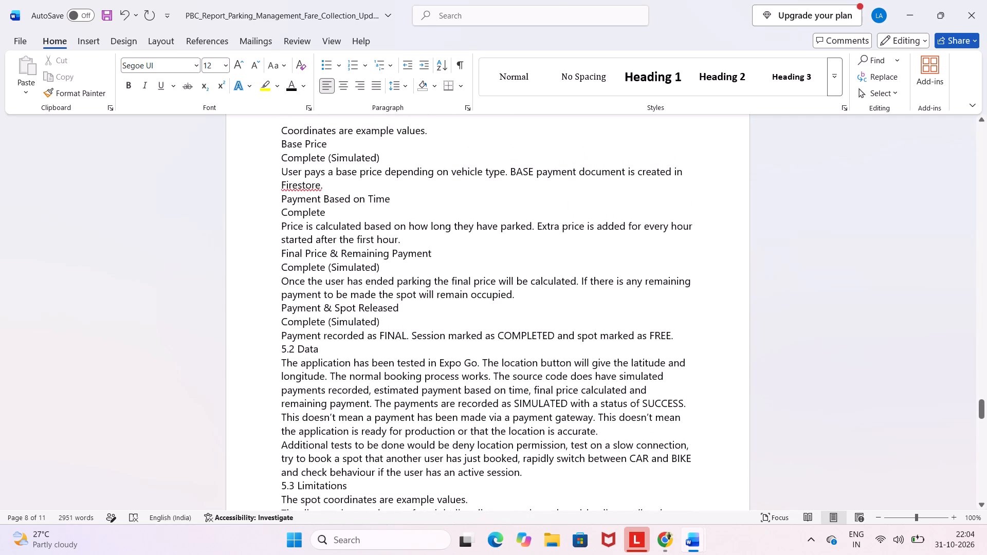
scroll(327, 454, "up", 2)
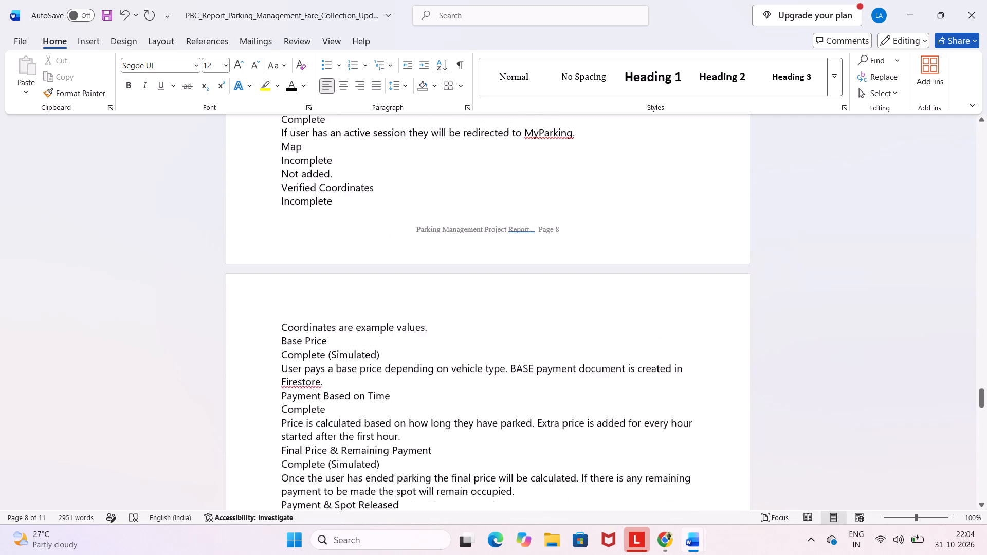
scroll(327, 454, "up", 1)
scroll(327, 454, "down", 2)
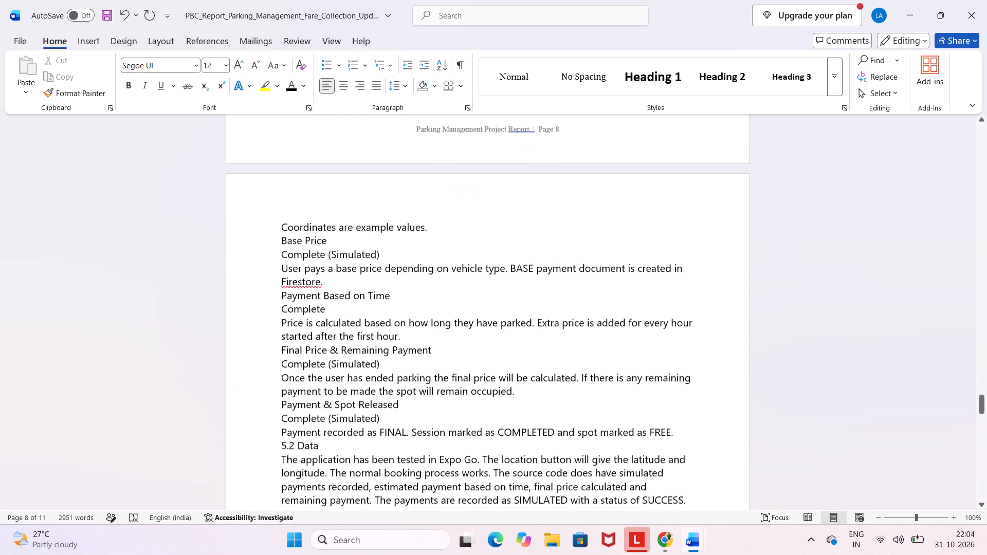
scroll(327, 454, "down", 1)
scroll(327, 454, "up", 2)
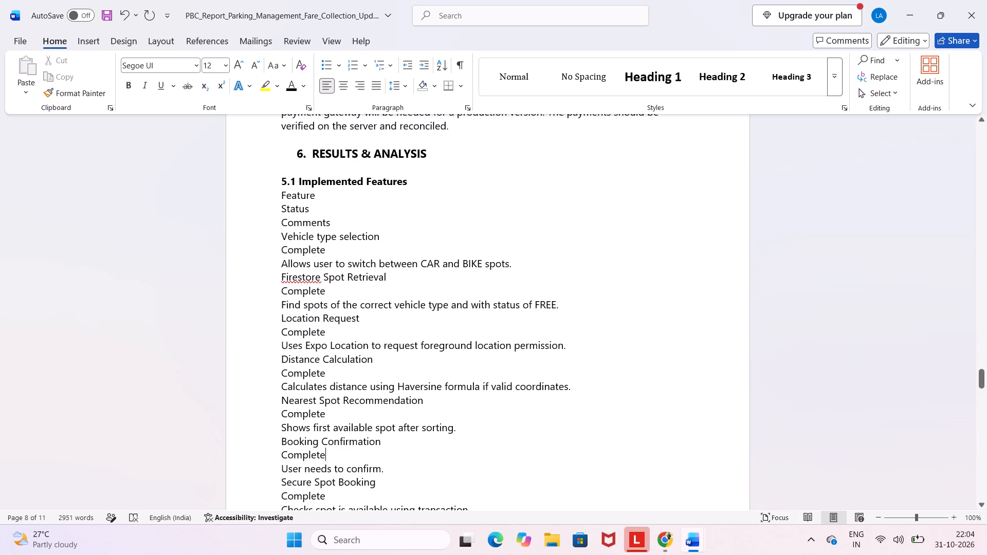
scroll(280, 214, "right", 2)
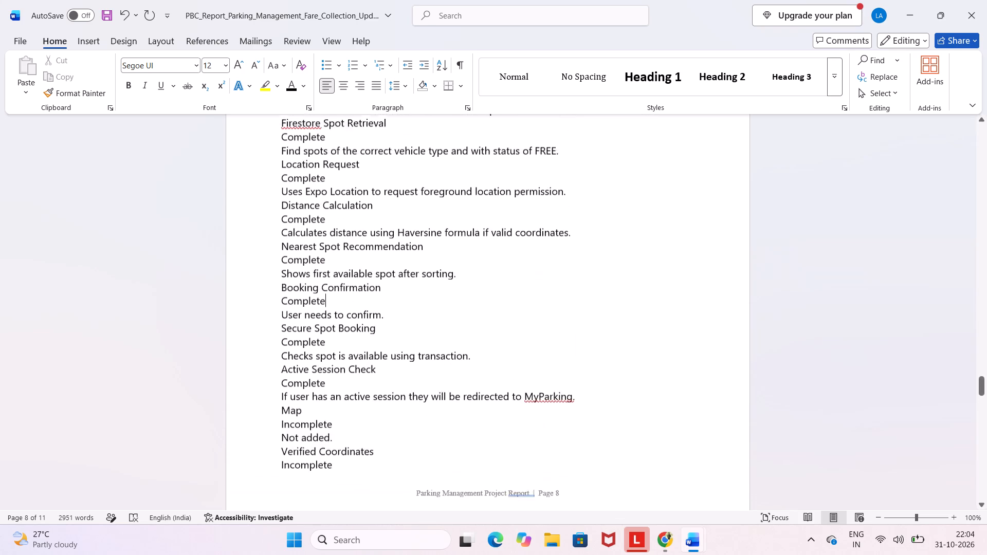
scroll(280, 214, "up", 1)
scroll(246, 180, "up", 1)
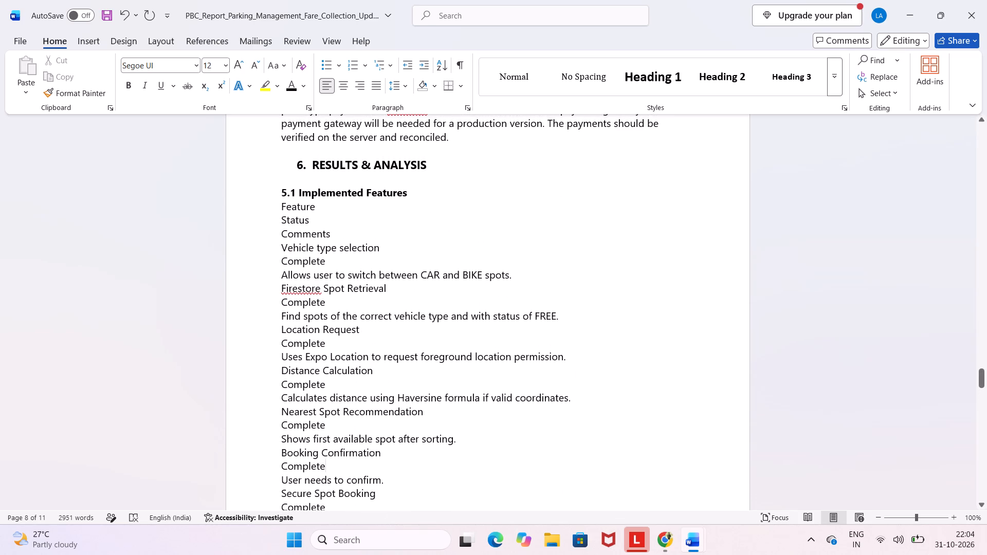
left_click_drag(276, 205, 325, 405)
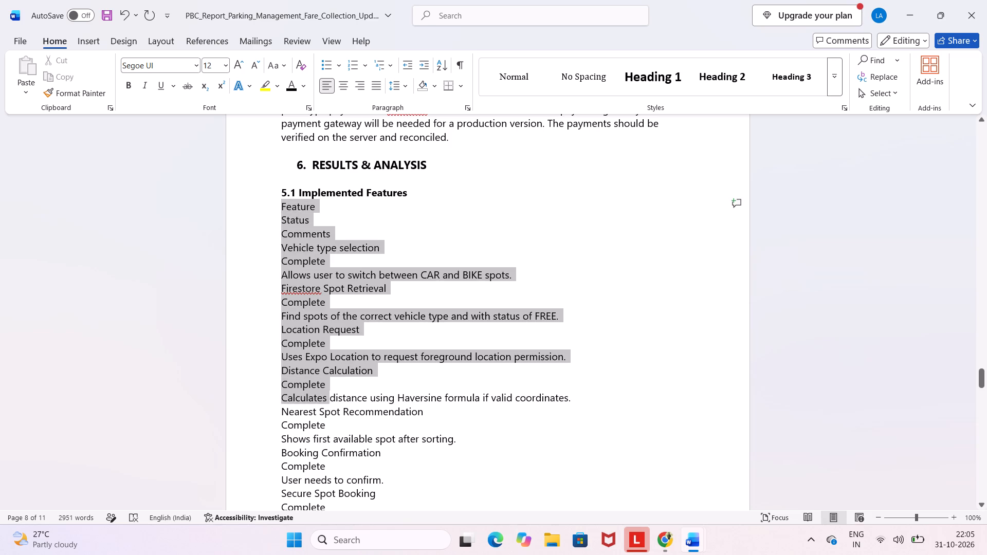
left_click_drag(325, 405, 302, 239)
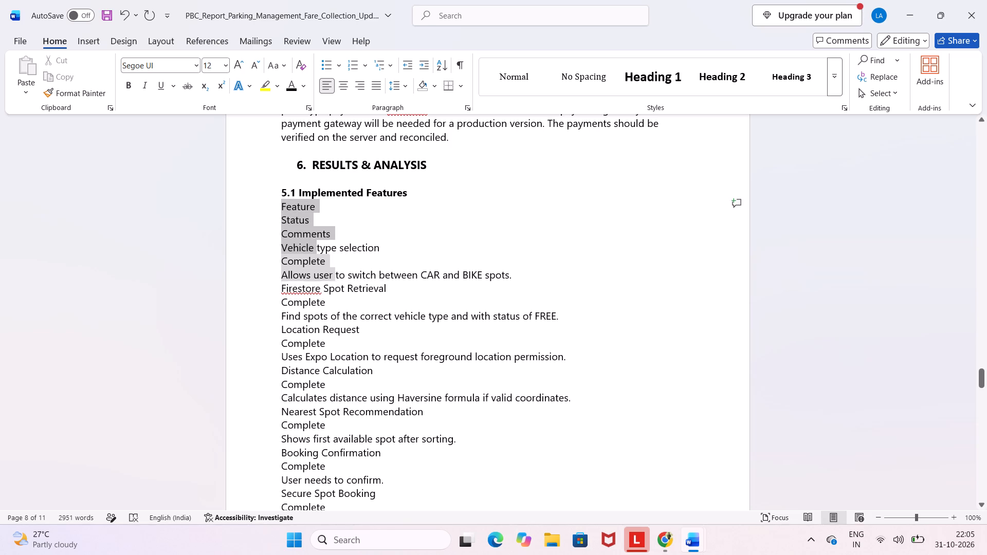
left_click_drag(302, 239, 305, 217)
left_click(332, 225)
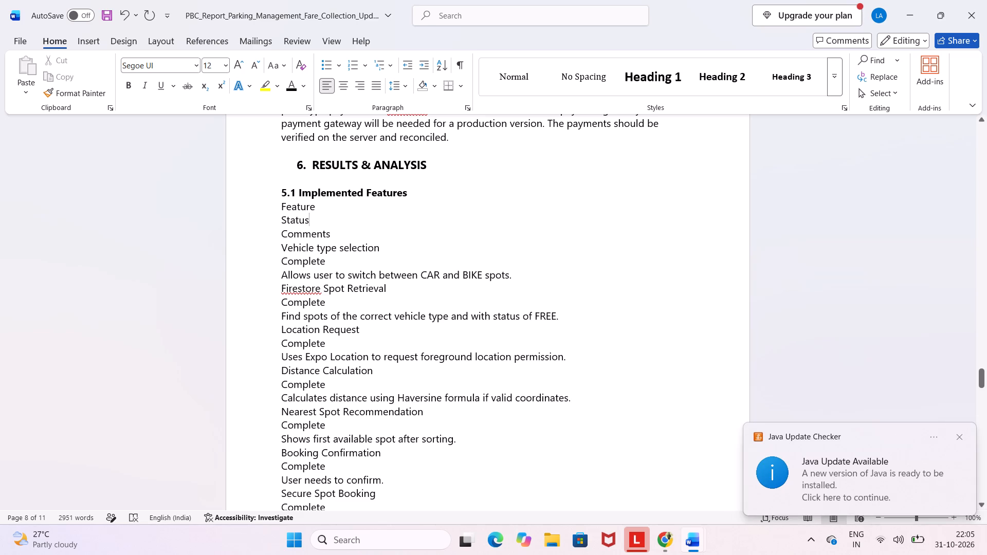
Apply bullets to the 5.1 feature list from "Status" through "Payment recorded as FINAL", just above "5.2 Data".
left_click_drag(280, 216, 355, 494)
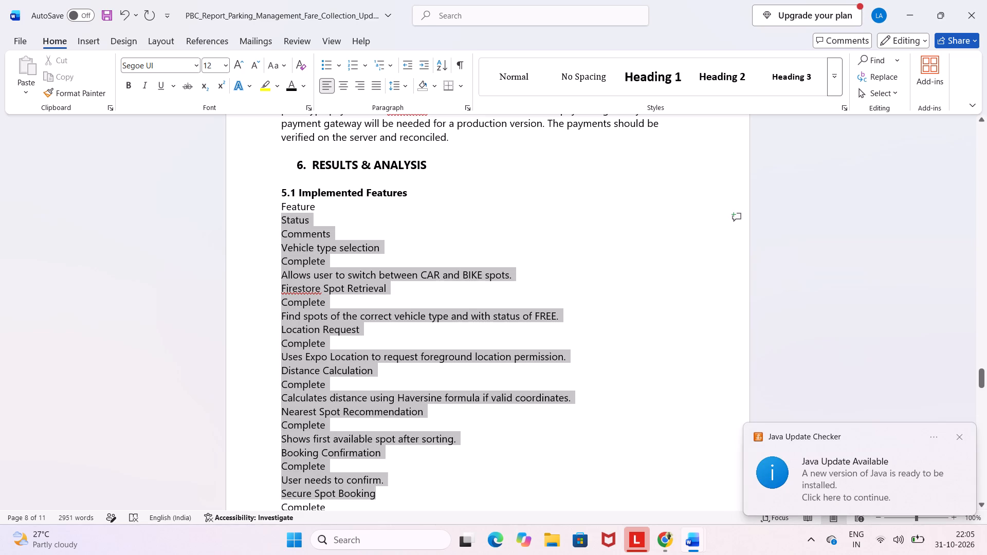
left_click_drag(355, 494, 340, 462)
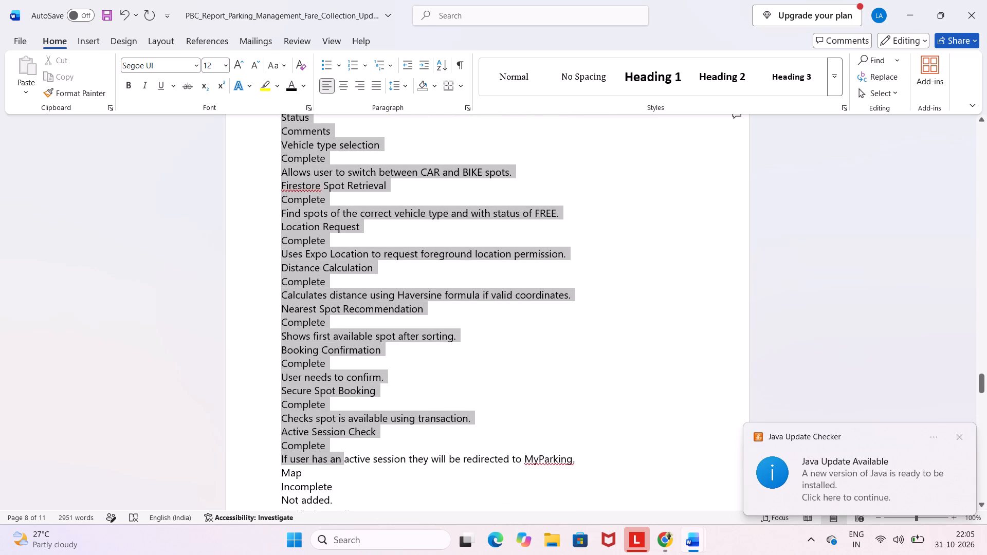
left_click_drag(340, 462, 358, 403)
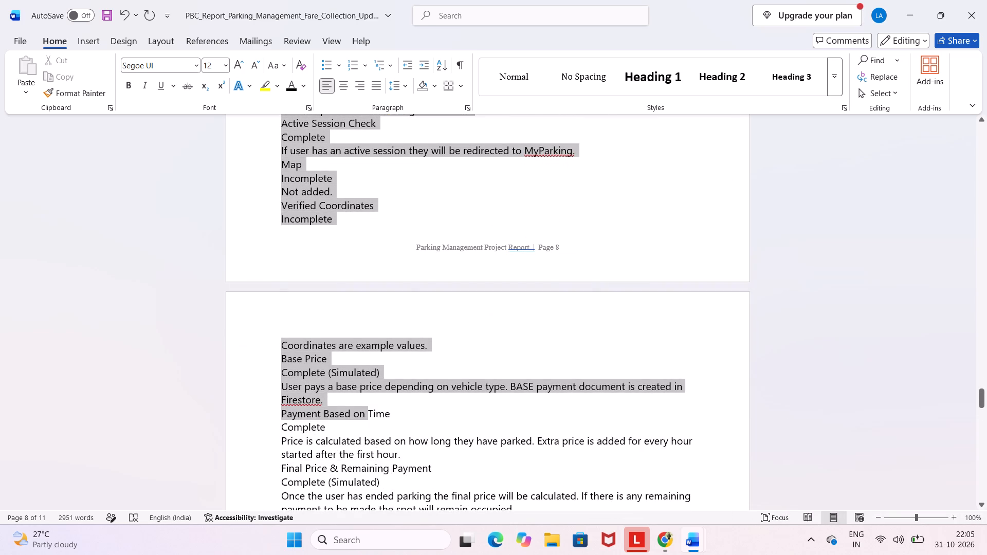
left_click_drag(358, 403, 372, 420)
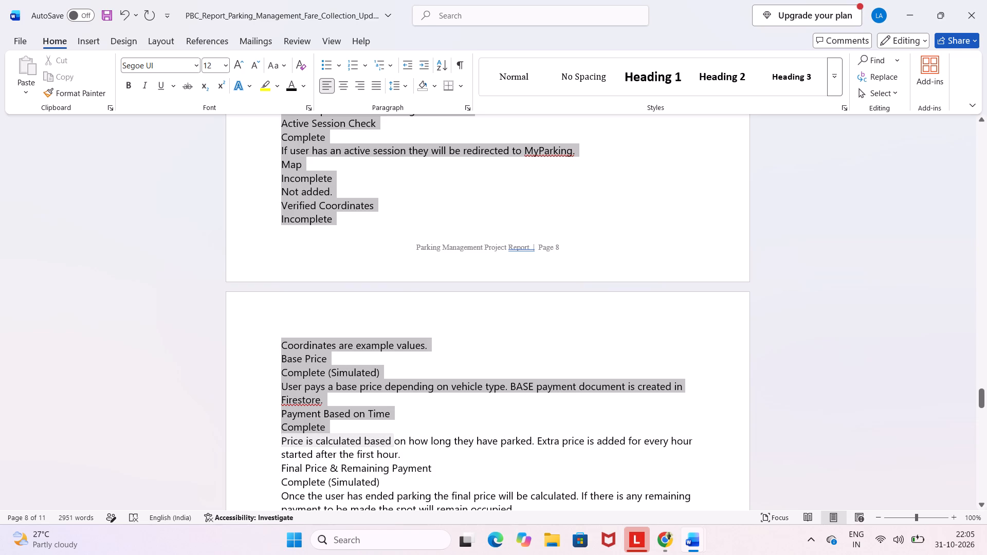
left_click_drag(372, 420, 376, 434)
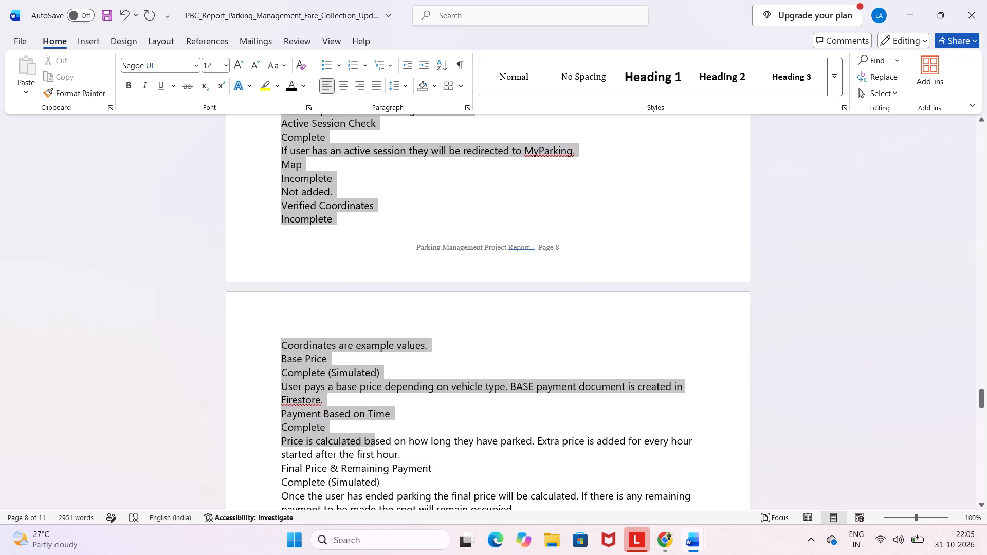
left_click_drag(376, 434, 351, 427)
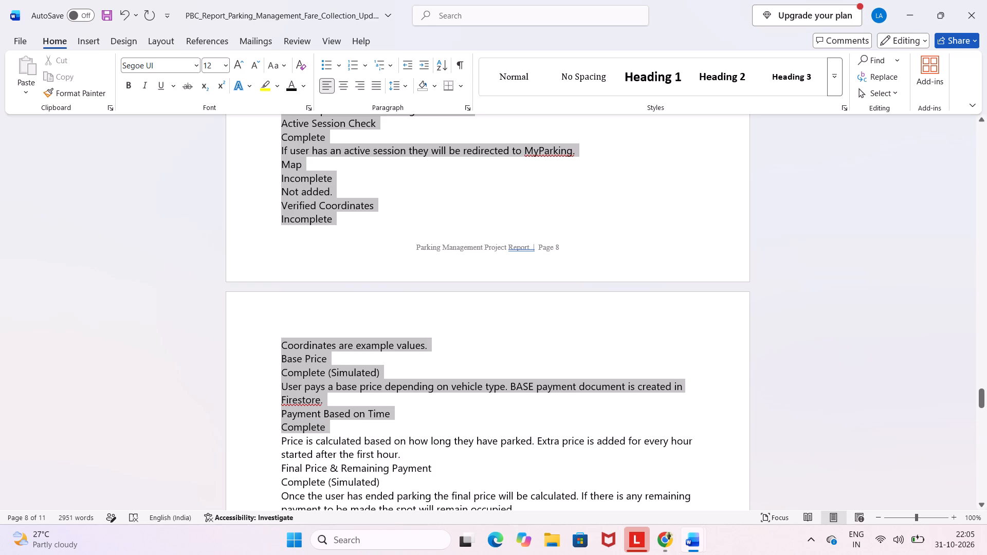
left_click_drag(351, 427, 377, 447)
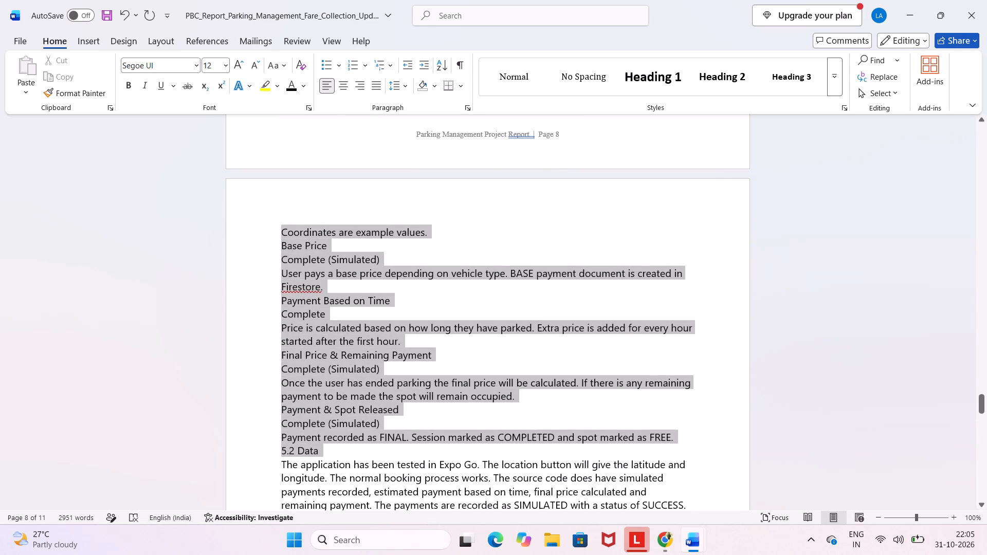
left_click_drag(377, 447, 654, 439)
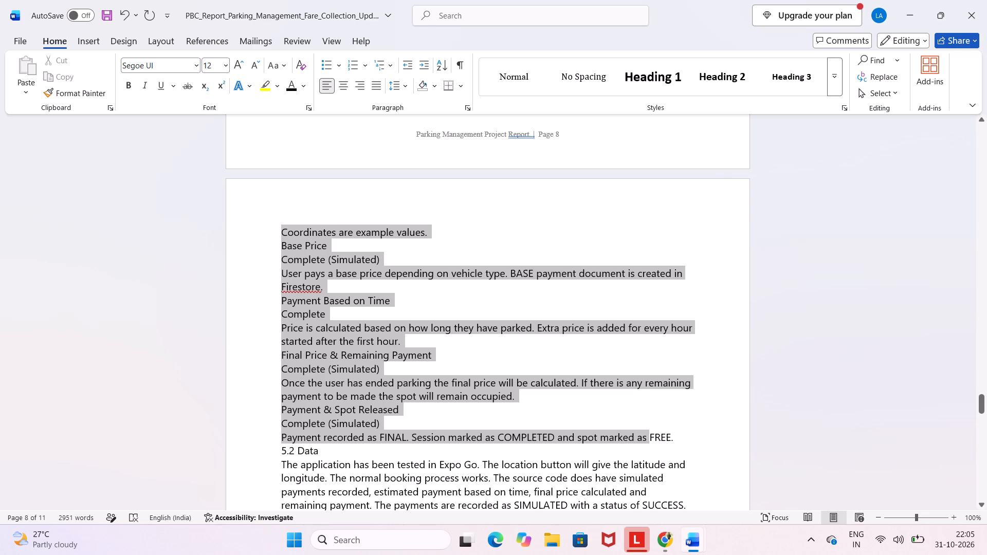
left_click_drag(654, 439, 675, 437)
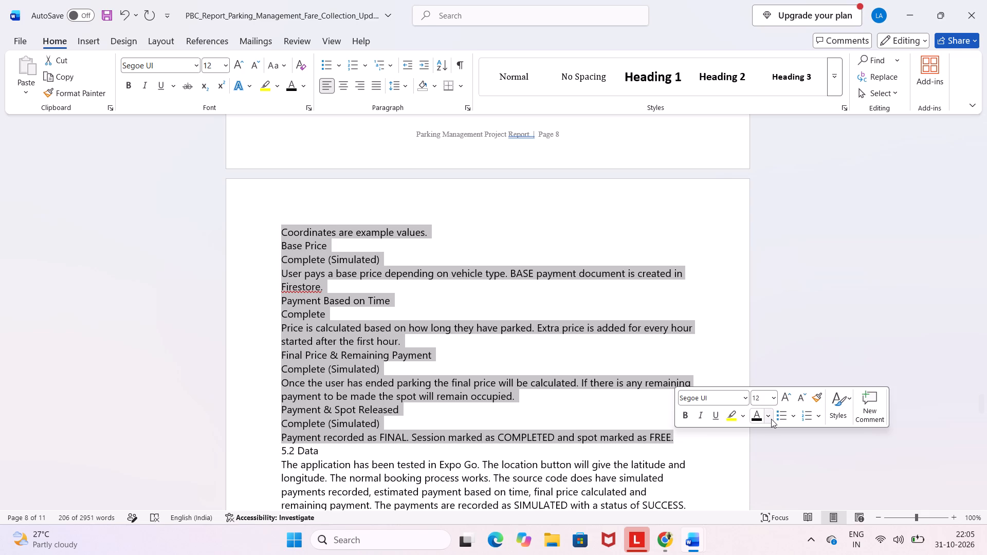
left_click(775, 416)
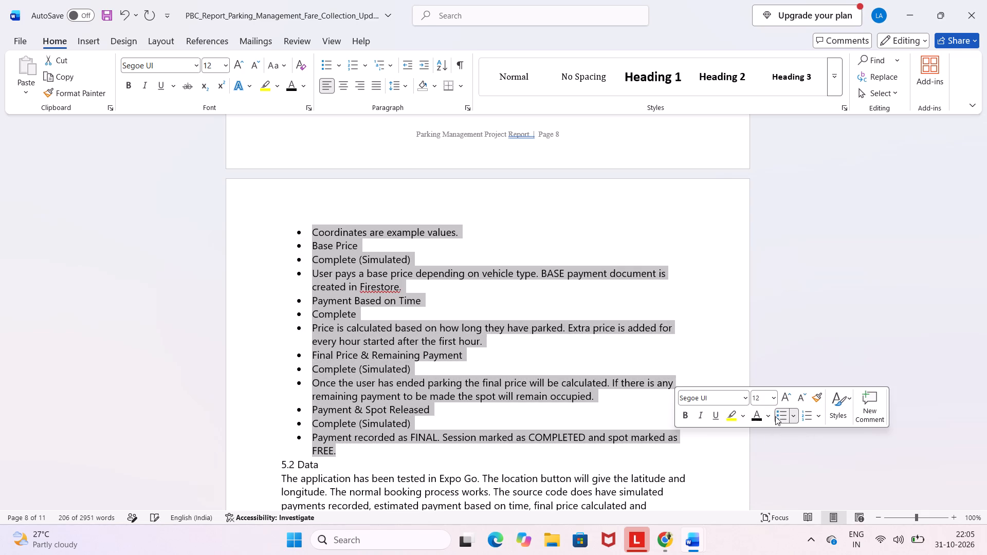
left_click(488, 369)
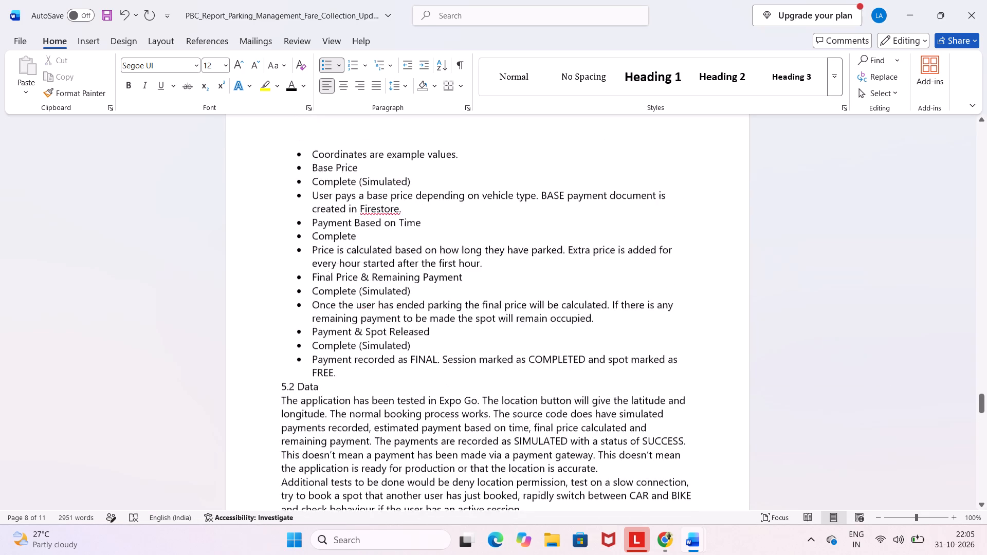
Review the bulleted feature list from "5.1 Implemented Features" through to "5.2 Data".
scroll(488, 369, "up", 2)
scroll(488, 369, "down", 1)
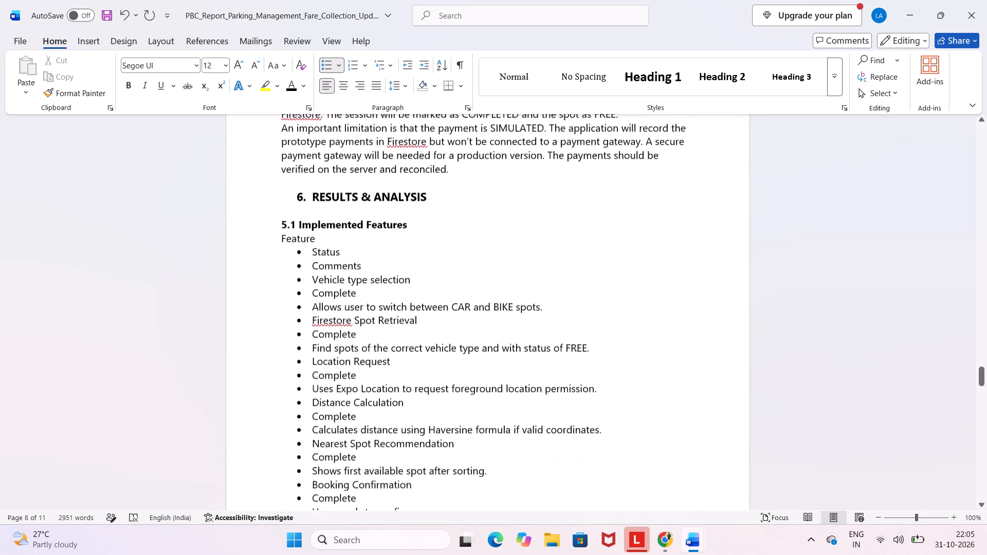
scroll(488, 369, "down", 1)
scroll(488, 369, "up", 3)
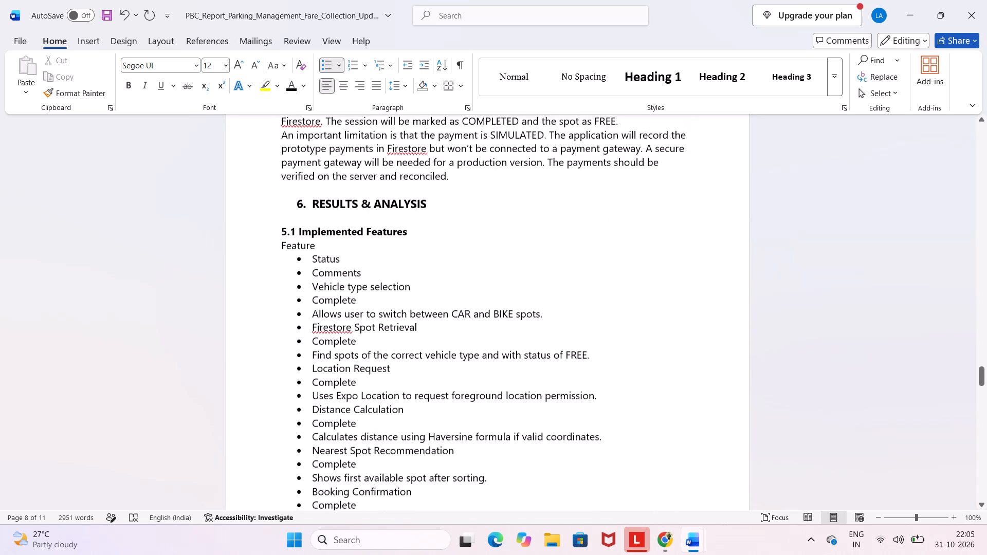
scroll(488, 369, "down", 3)
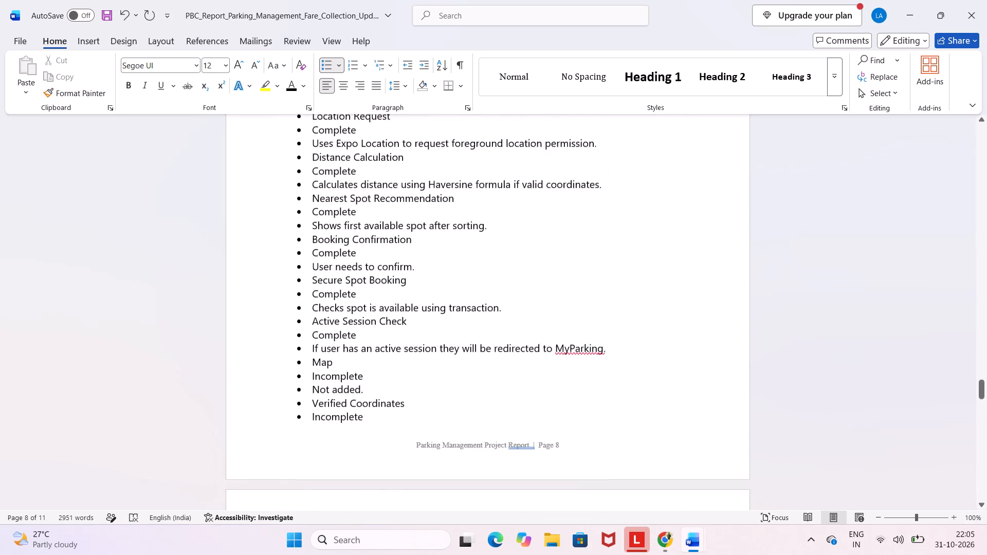
scroll(488, 369, "down", 3)
scroll(488, 369, "up", 2)
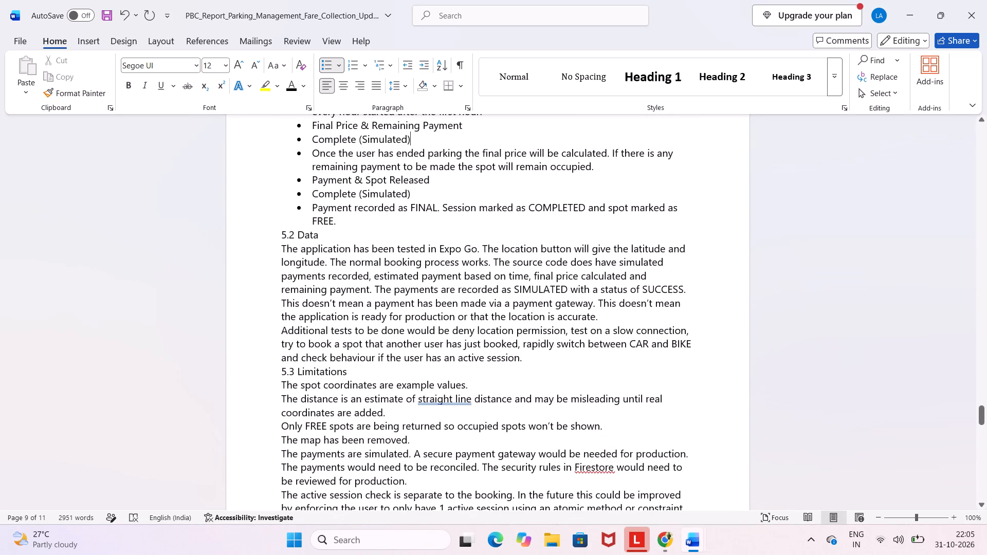
Insert a blank line without a bullet between the end of the feature list and "5.2 Data".
left_click(371, 219)
key("Return")
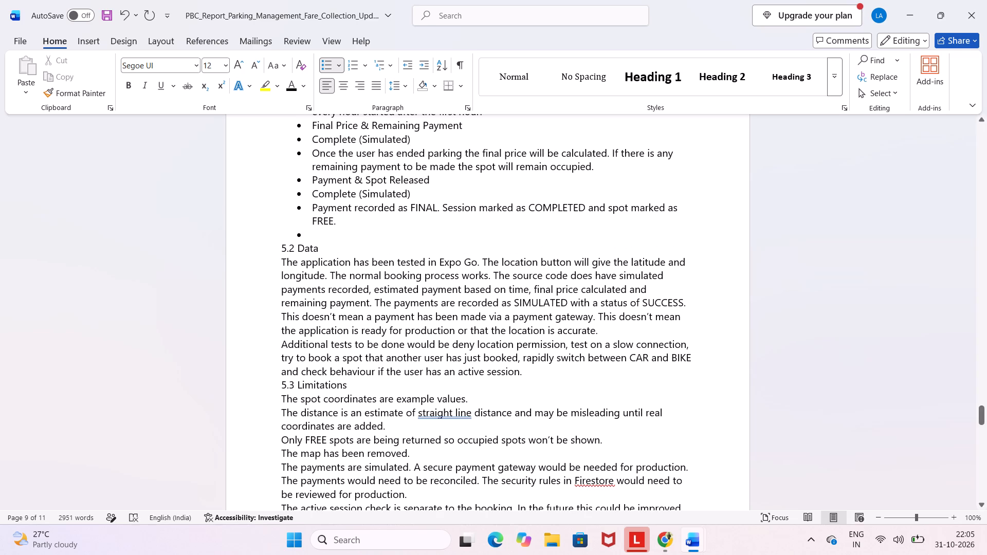
key("BackSpace")
Make the subheading "5.2 Data" bold and insert a blank line below it.
left_click_drag(329, 248, 280, 244)
left_click_drag(280, 244, 272, 244)
left_click(281, 221)
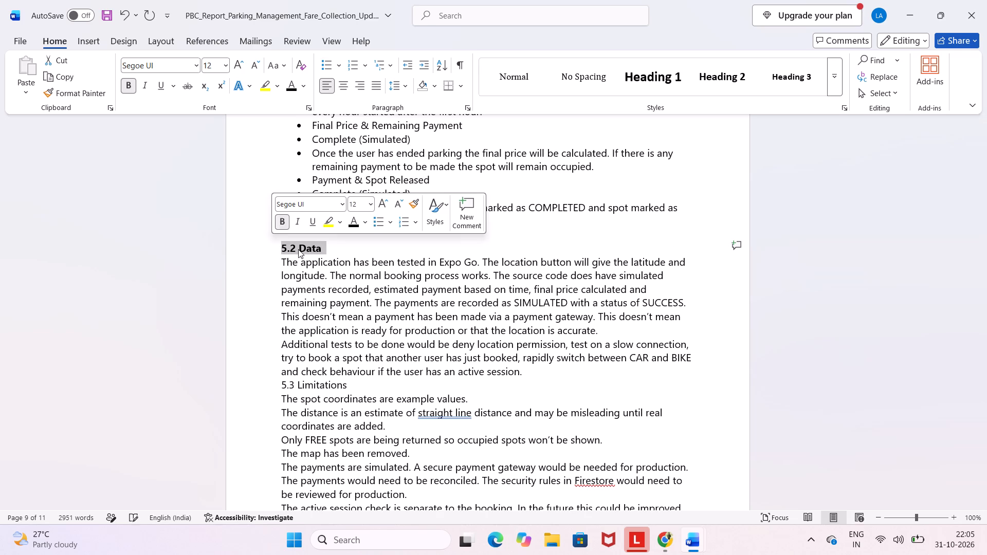
left_click(351, 253)
key("Return")
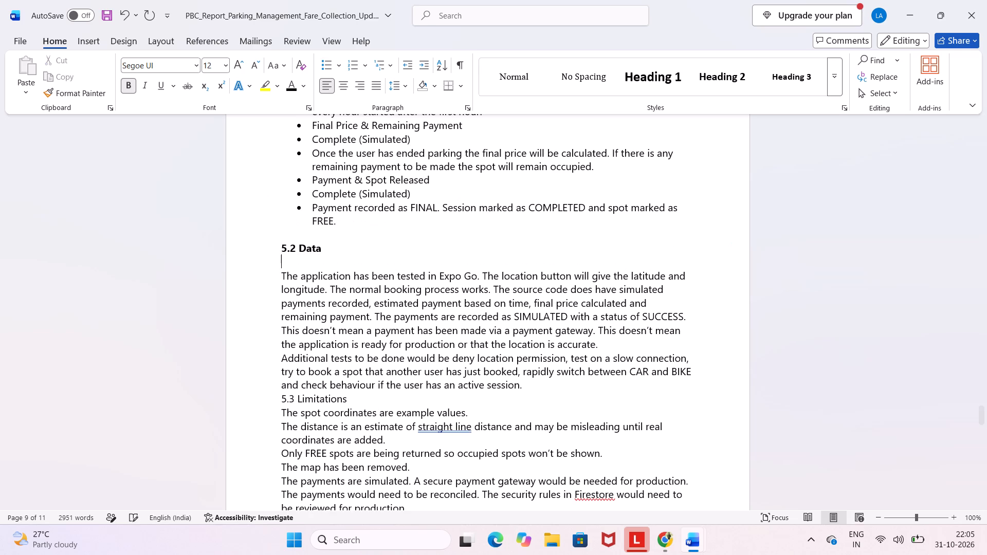
Make the subheading "5.3 Limitations" bold and insert a blank line above and below it.
scroll(351, 253, "down", 1)
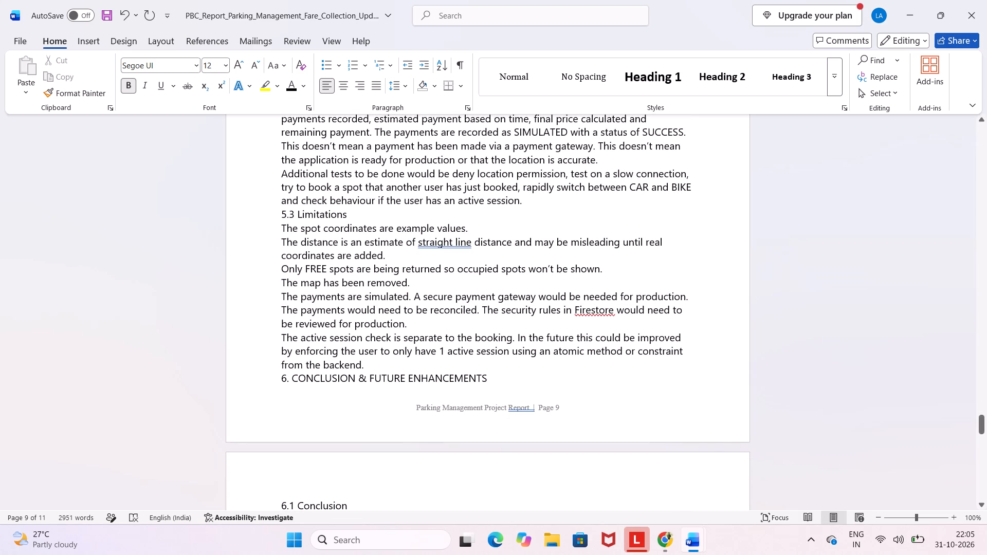
left_click(549, 202)
key("Return")
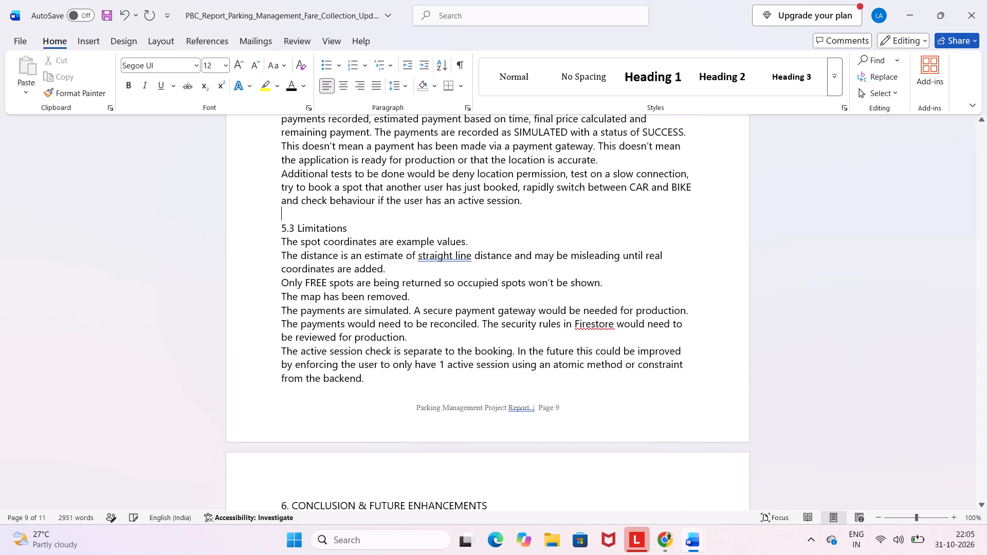
left_click_drag(402, 230, 280, 224)
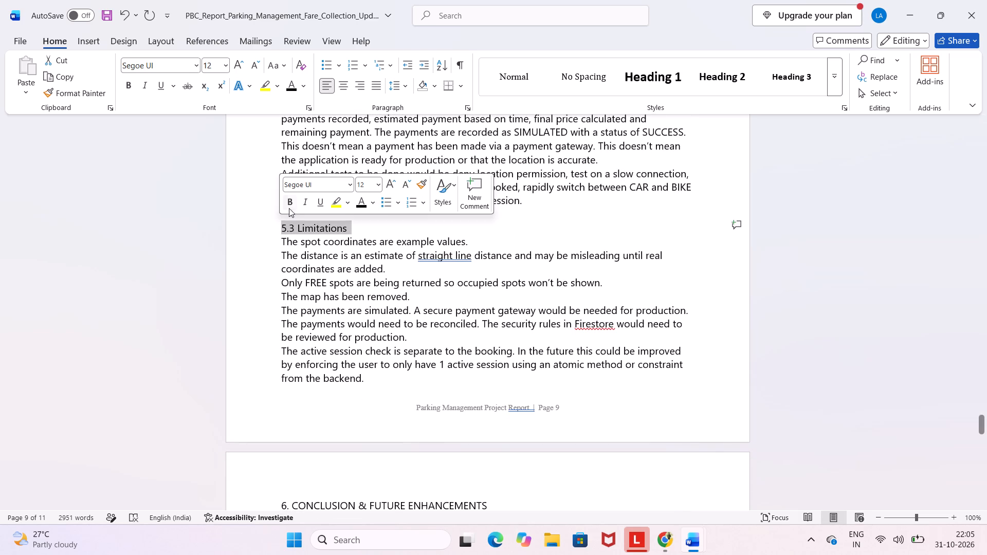
left_click(290, 207)
left_click(363, 225)
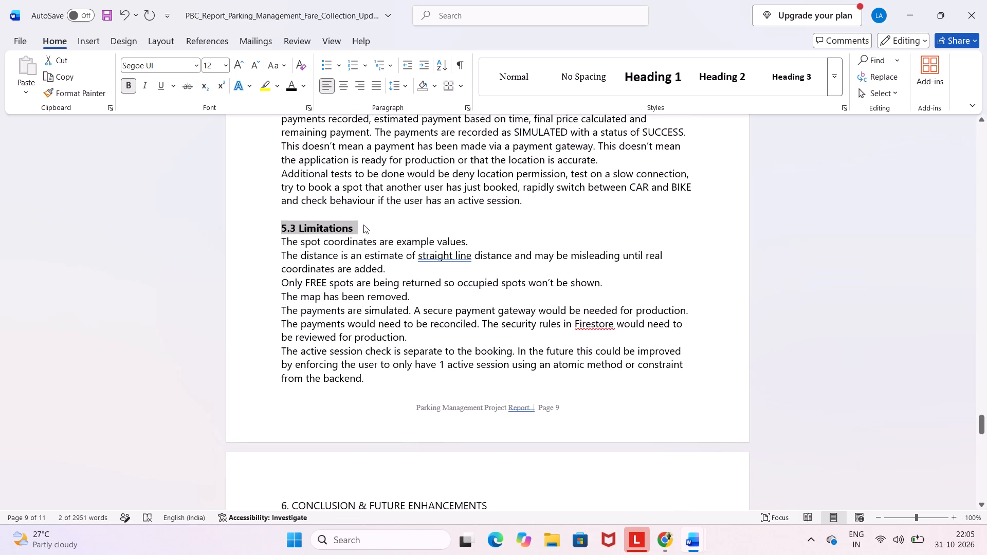
key("Return")
Insert a blank line between the last 5.3 paragraph, ending "from the backend.", and the "6. CONCLUSION & FUTURE ENHANCEMENTS" heading.
scroll(363, 225, "down", 1)
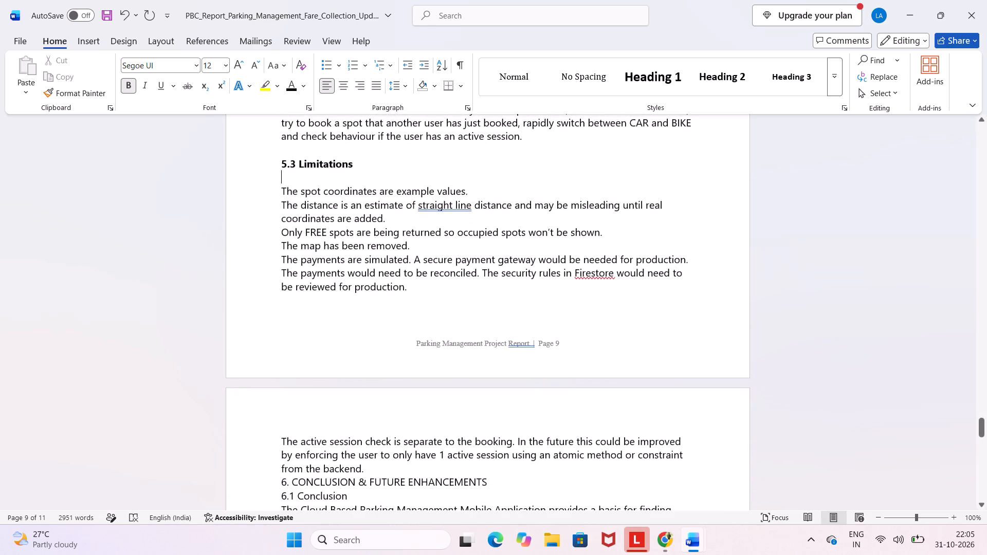
scroll(363, 225, "down", 1)
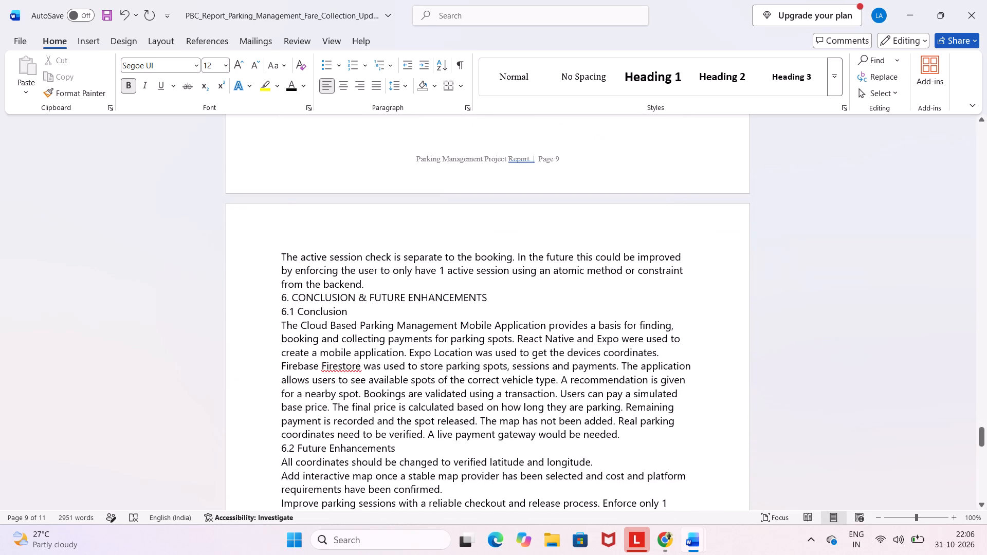
left_click(369, 291)
left_click(367, 285)
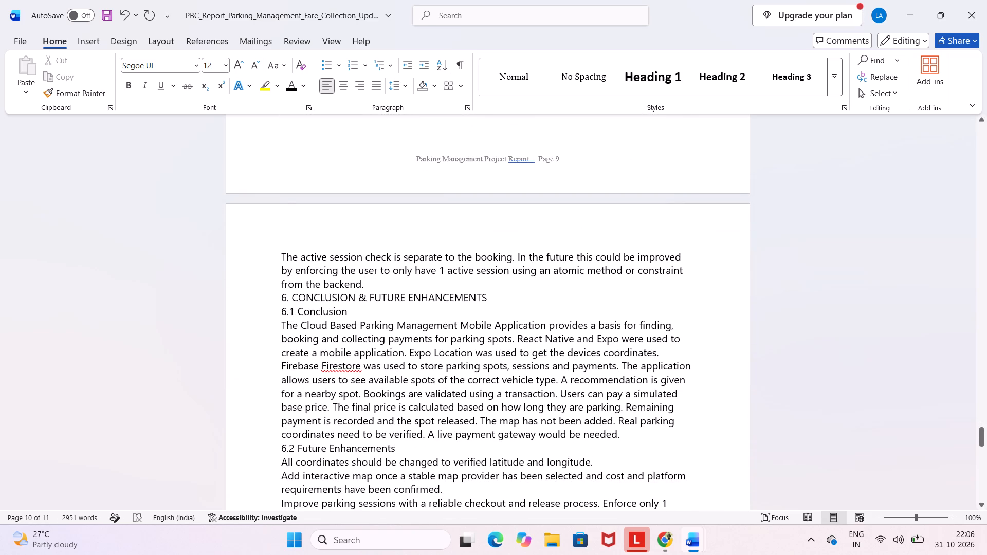
key("Return")
Format the "6. CONCLUSION & FUTURE ENHANCEMENTS" heading as 13 pt bold and insert a blank, unnumbered line below it.
left_click_drag(497, 311, 385, 317)
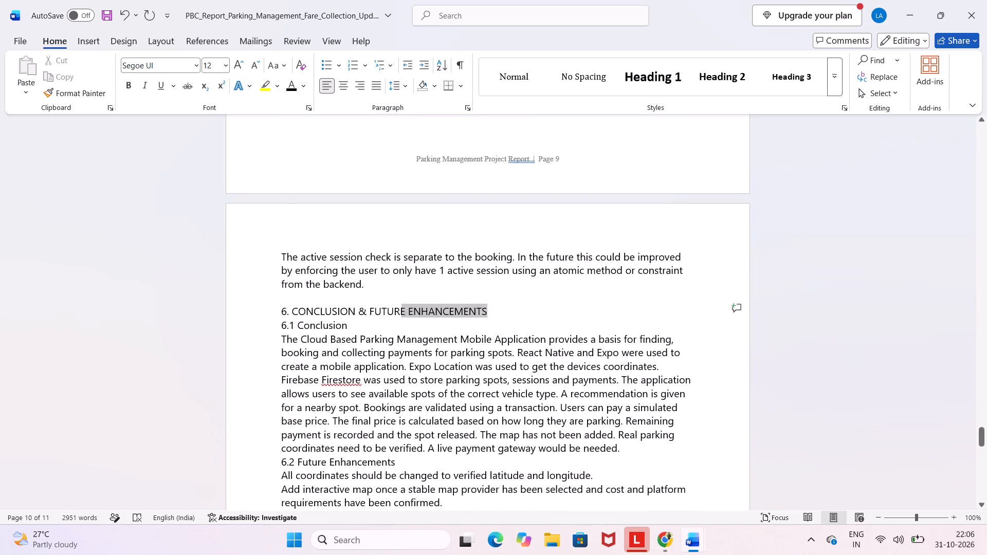
left_click_drag(385, 317, 278, 313)
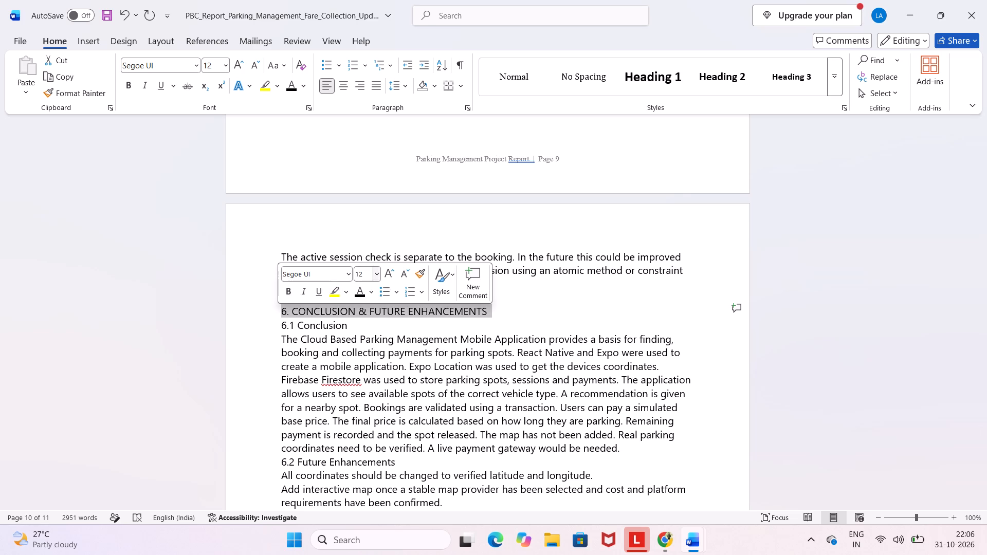
left_click(363, 274)
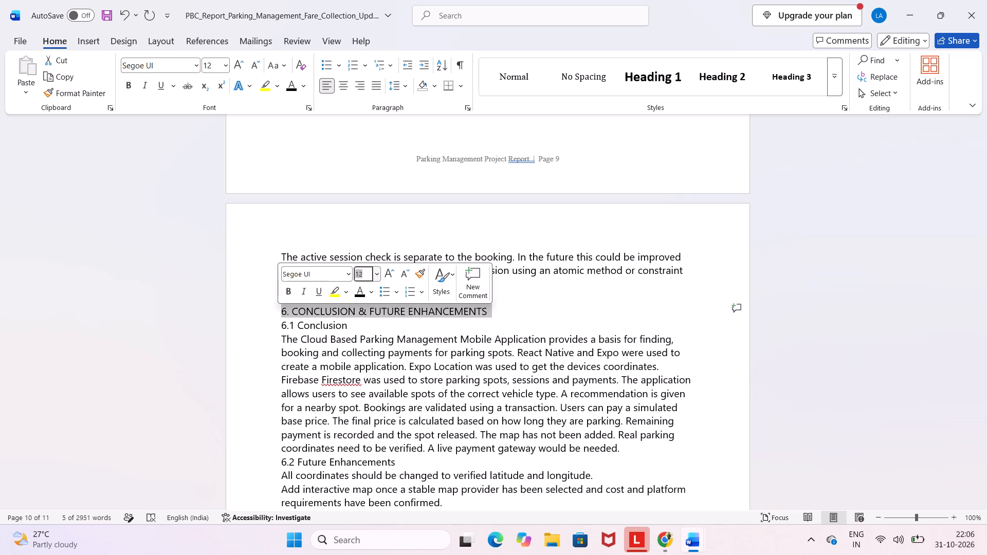
key("BackSpace")
type("13")
key("Return")
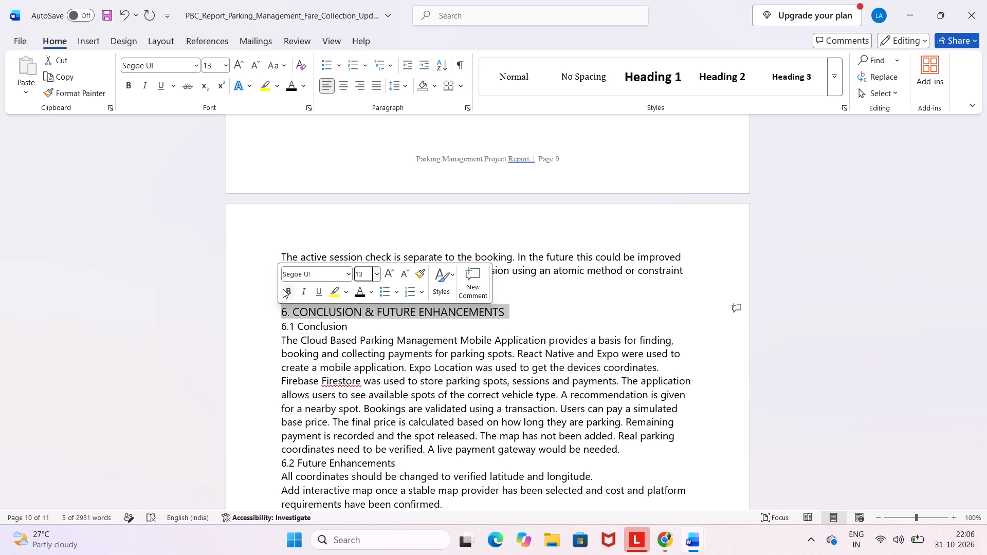
left_click(283, 289)
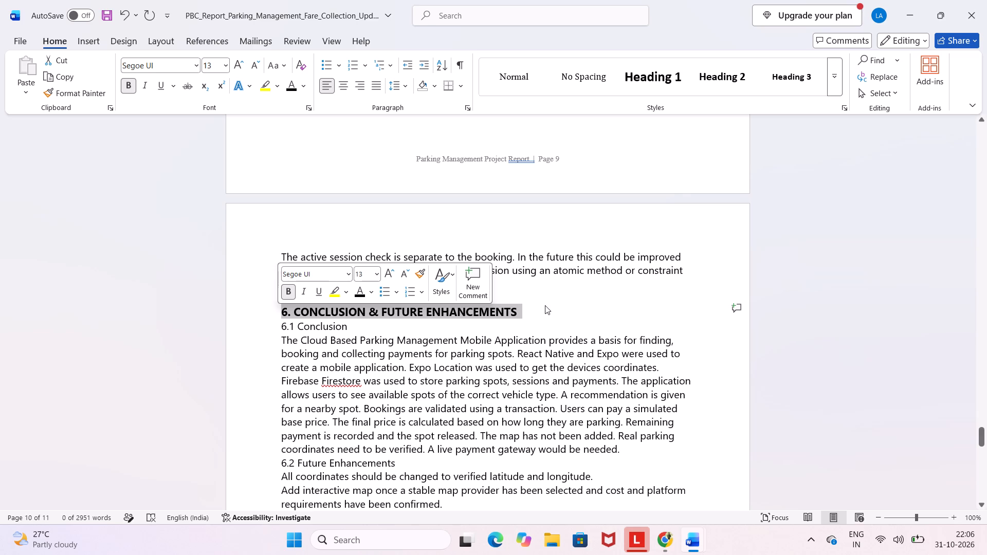
left_click(546, 307)
key("Return")
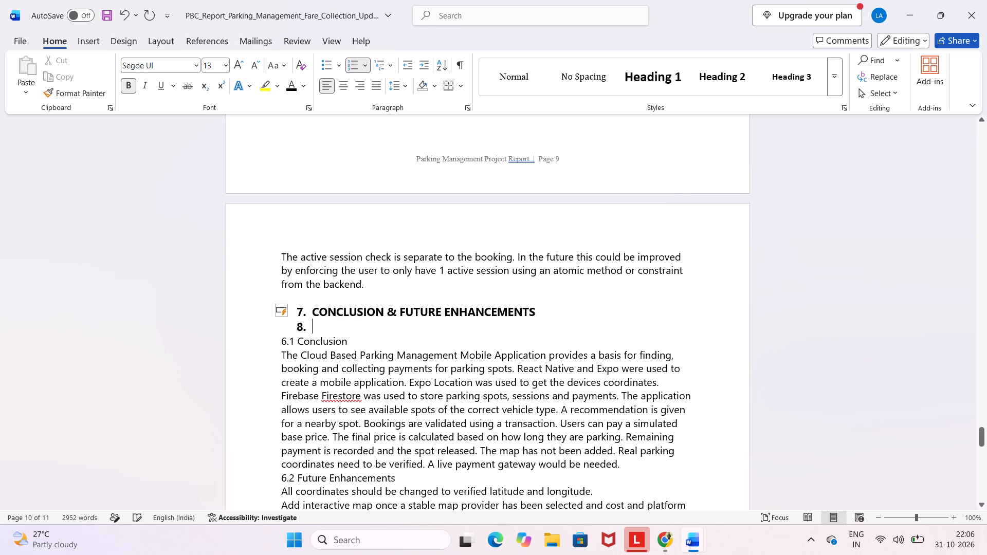
key("BackSpace")
Make the subheading "6.1 Conclusion" bold.
left_click_drag(411, 344, 275, 339)
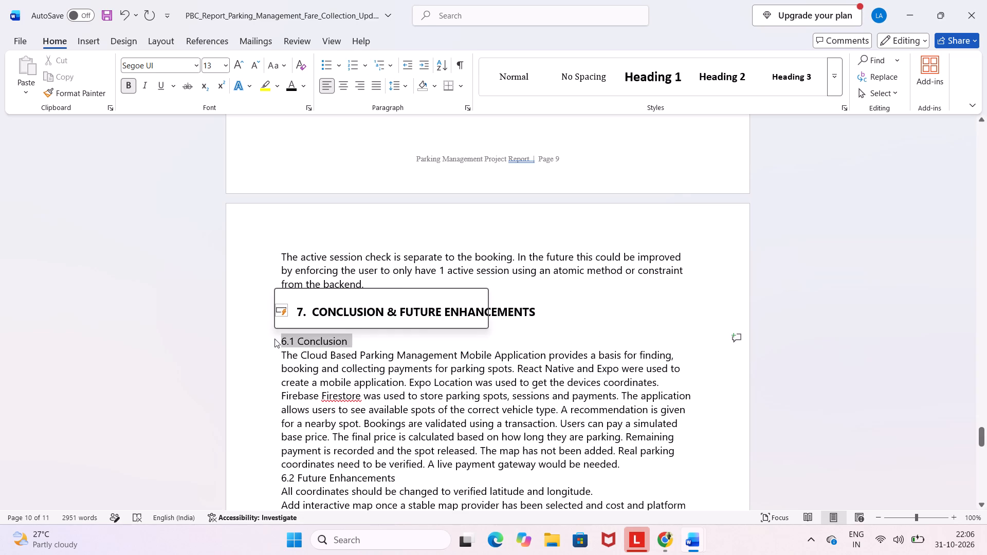
left_click(284, 312)
left_click(346, 408)
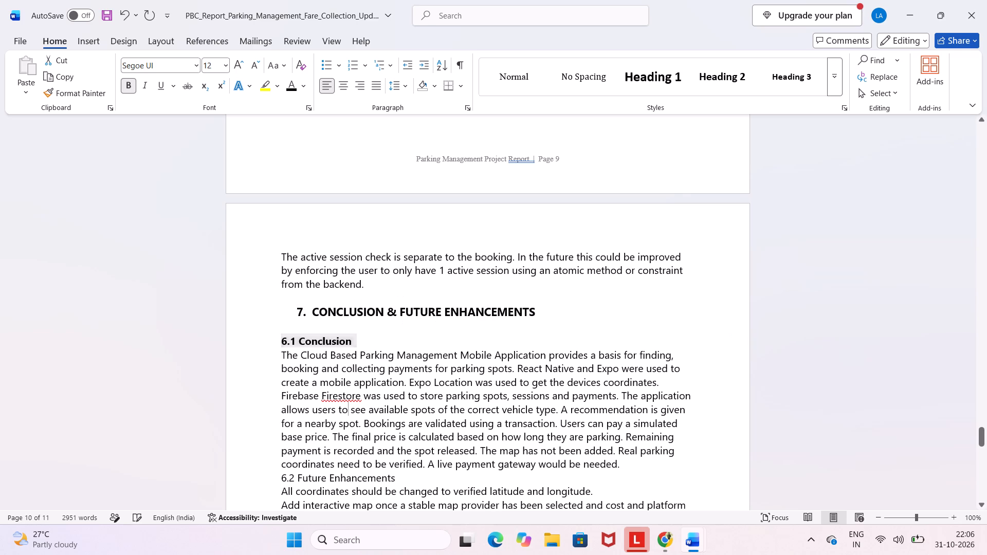
Replace the automatic number of the "CONCLUSION & FUTURE ENHANCEMENTS" heading with a plain-text "6.".
scroll(346, 408, "up", 1)
scroll(346, 408, "down", 2)
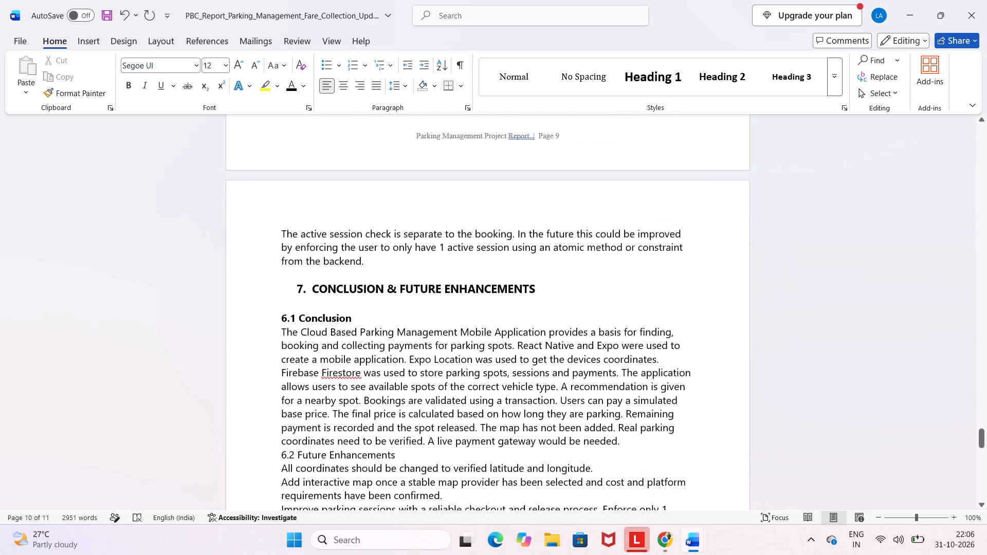
left_click(304, 284)
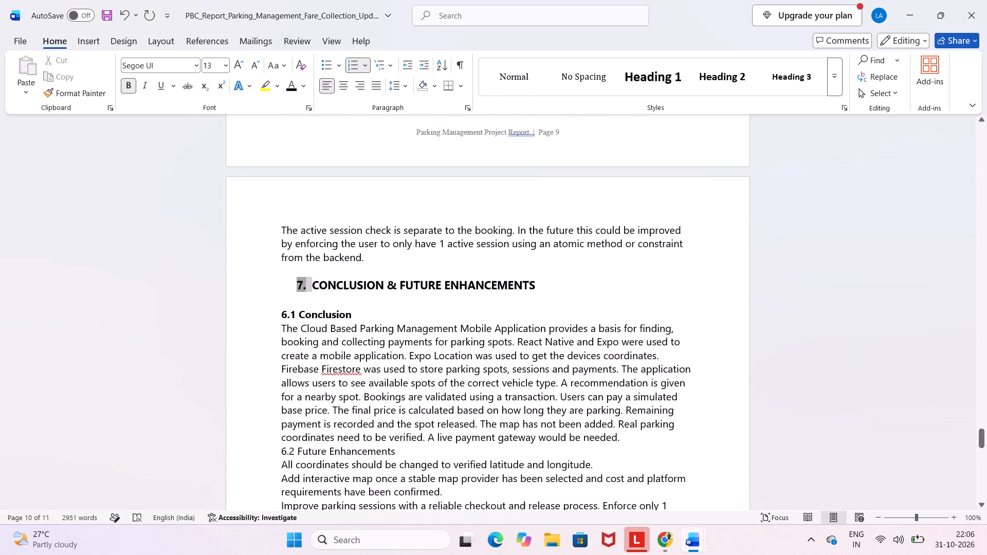
key("BackSpace")
key("6")
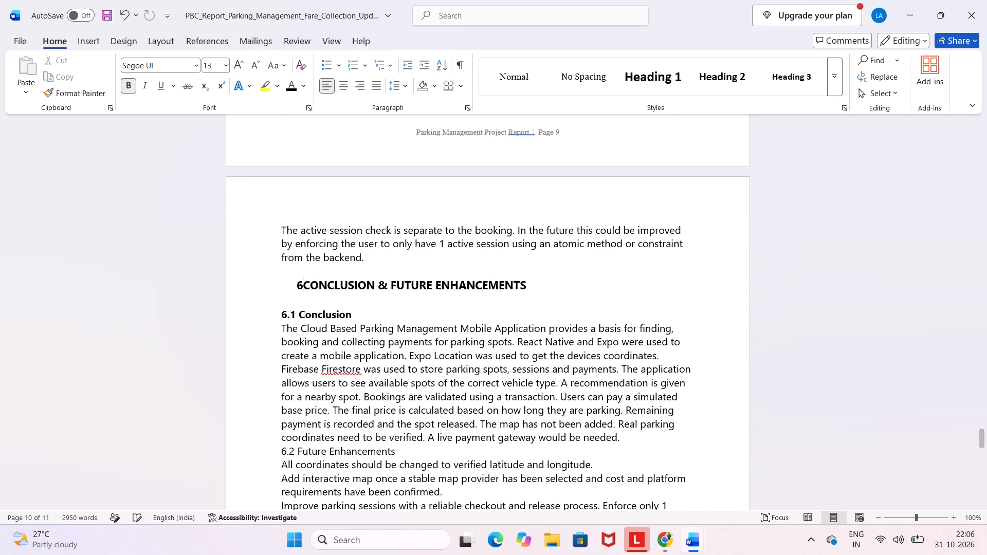
key("period")
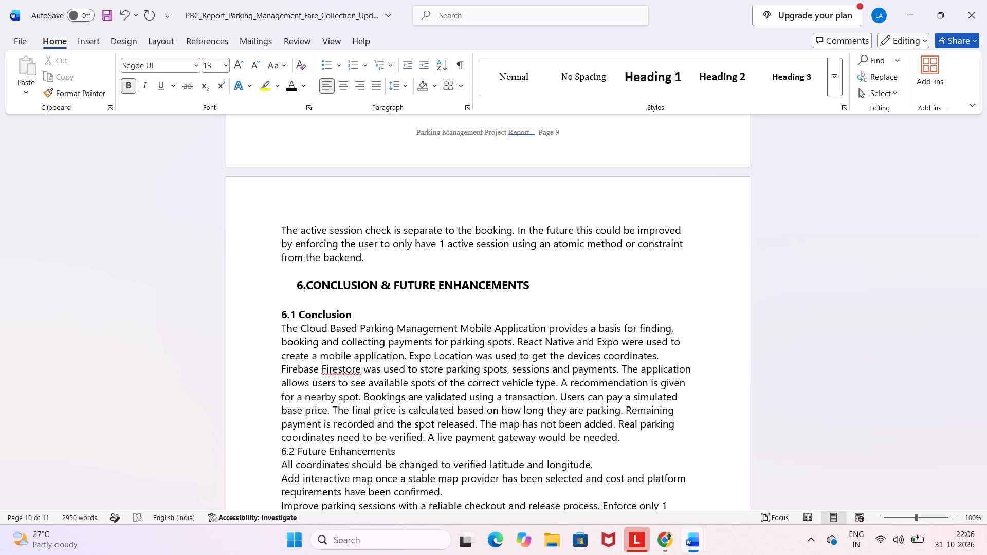
key("BackSpace")
key("period")
Make the subheading "6.2 Future Enhancements" bold, with a blank line above it and a blank, unnumbered line below it.
scroll(304, 284, "down", 1)
scroll(392, 257, "down", 1)
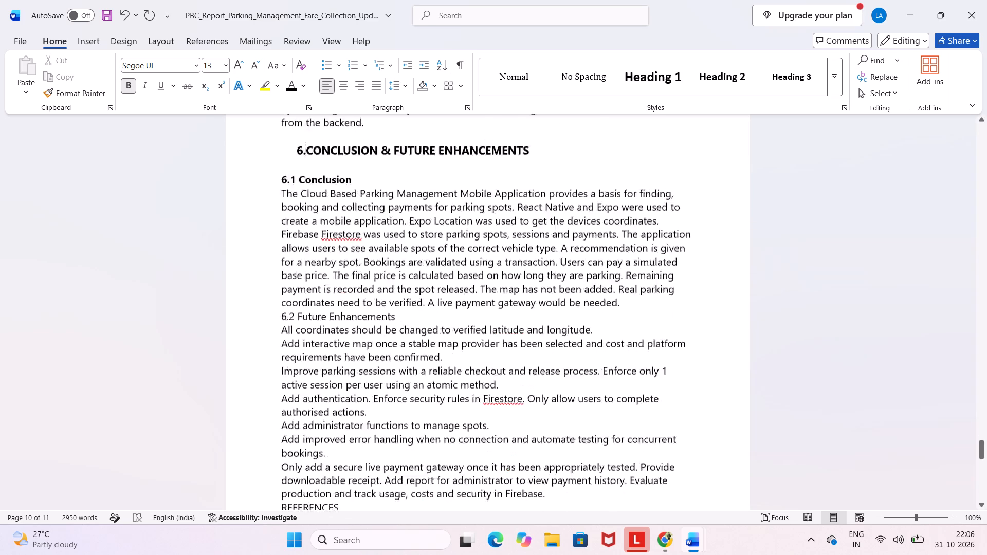
scroll(392, 257, "down", 1)
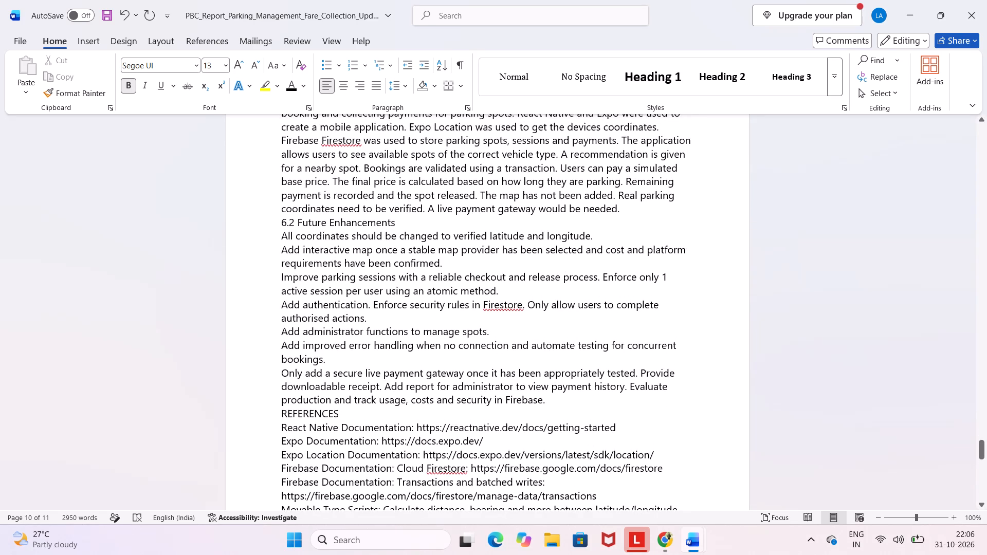
left_click(666, 205)
key("Return")
left_click_drag(404, 233, 280, 231)
left_click(289, 212)
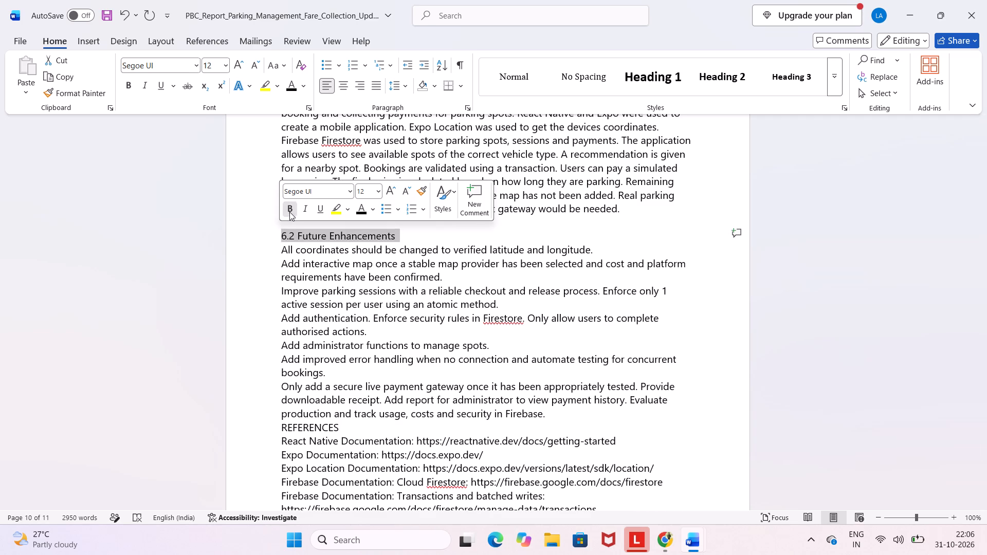
left_click(417, 228)
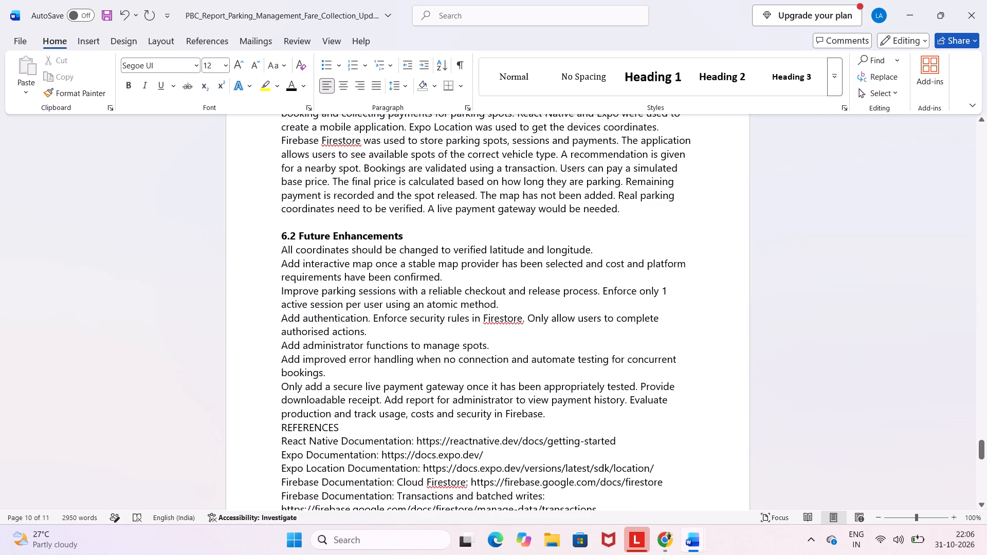
left_click(415, 238)
key("Return")
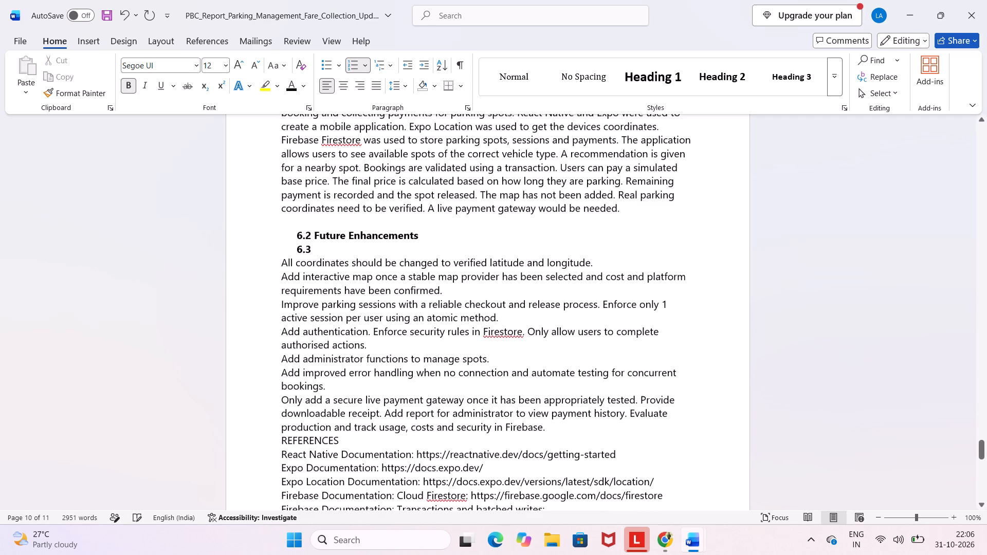
key("BackSpace")
Make the "REFERENCES" heading bold and insert a blank line above and below it.
scroll(415, 238, "down", 1)
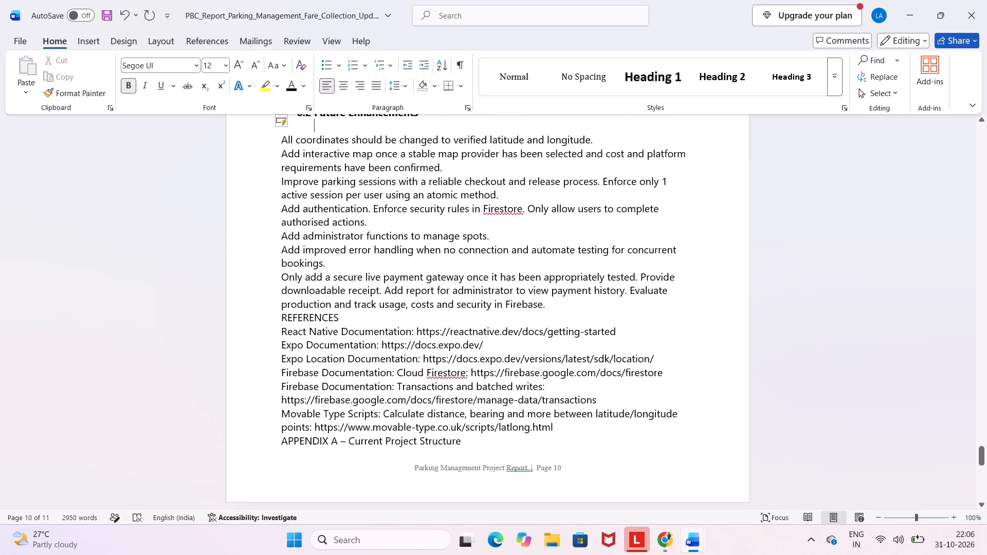
left_click(585, 308)
key("Return")
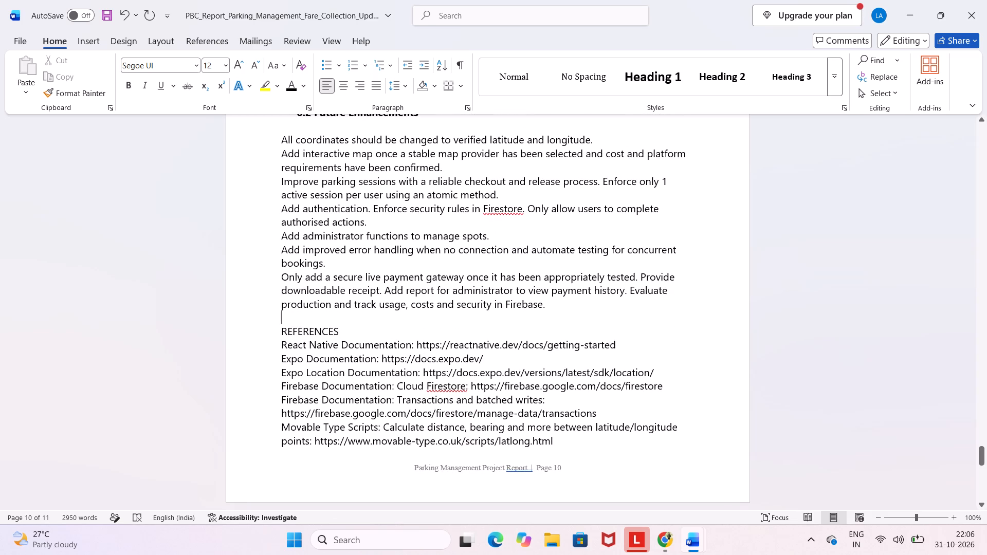
left_click_drag(360, 329, 259, 329)
left_click(264, 303)
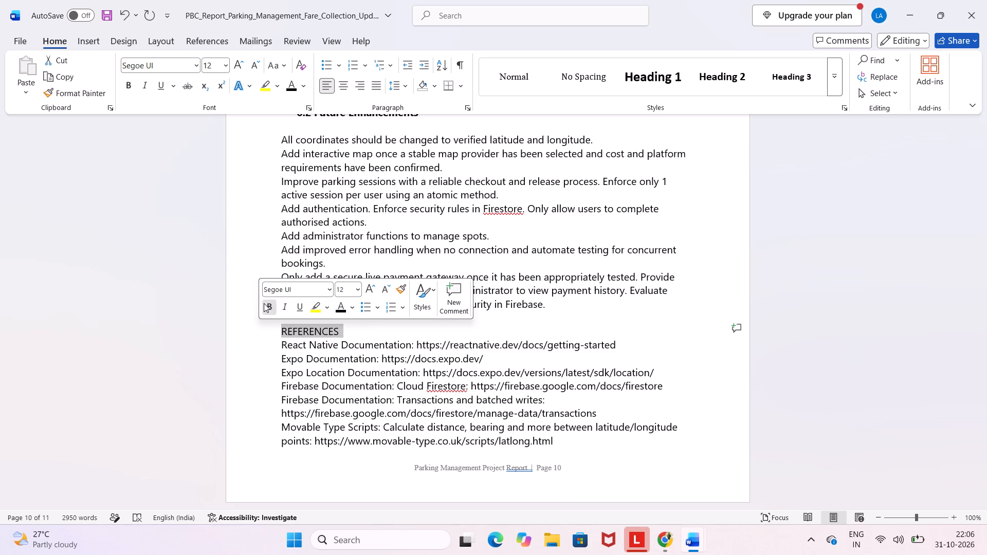
left_click(325, 386)
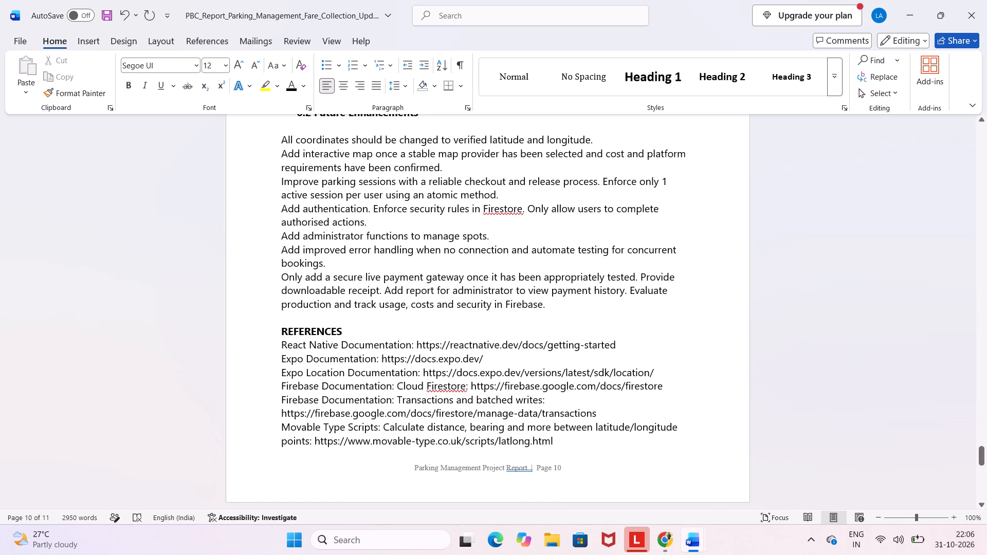
left_click(351, 335)
key("Return")
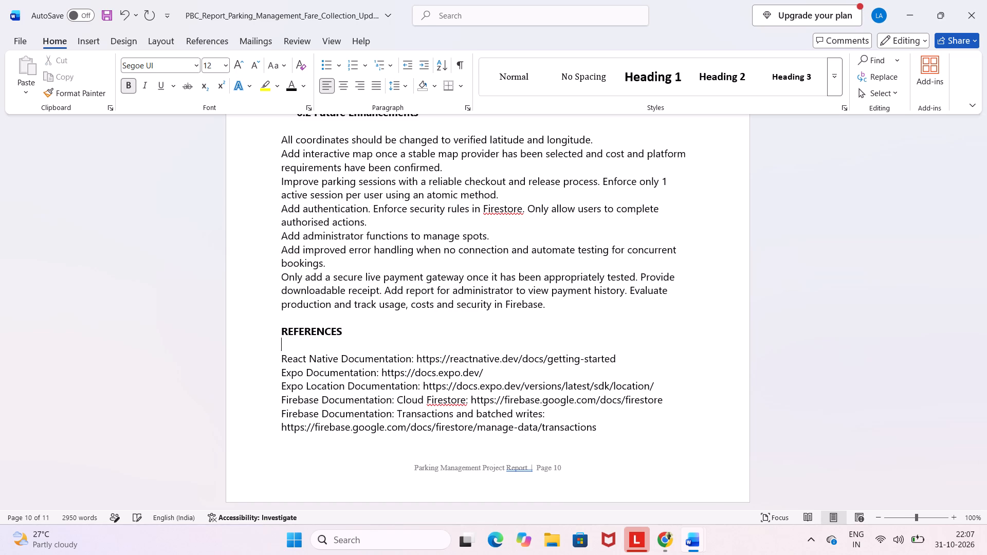
scroll(351, 335, "down", 1)
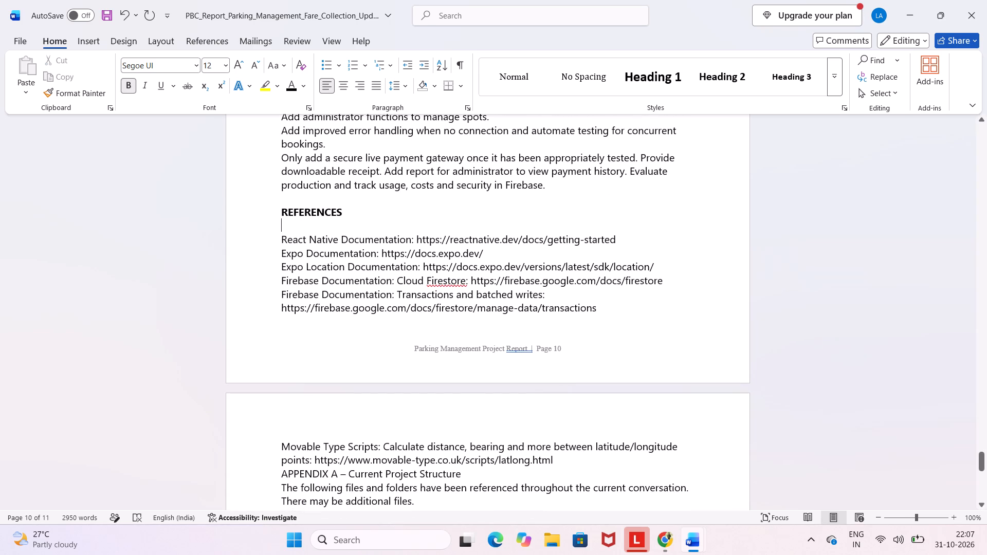
Insert a blank line between the last reference and the "APPENDIX A – Current Project Structure" heading.
scroll(351, 335, "down", 2)
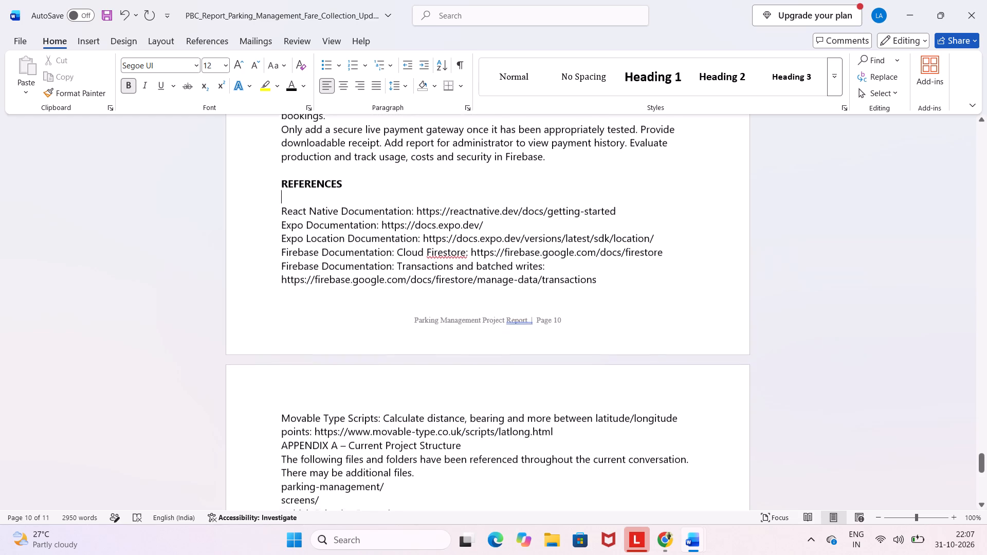
scroll(351, 335, "down", 1)
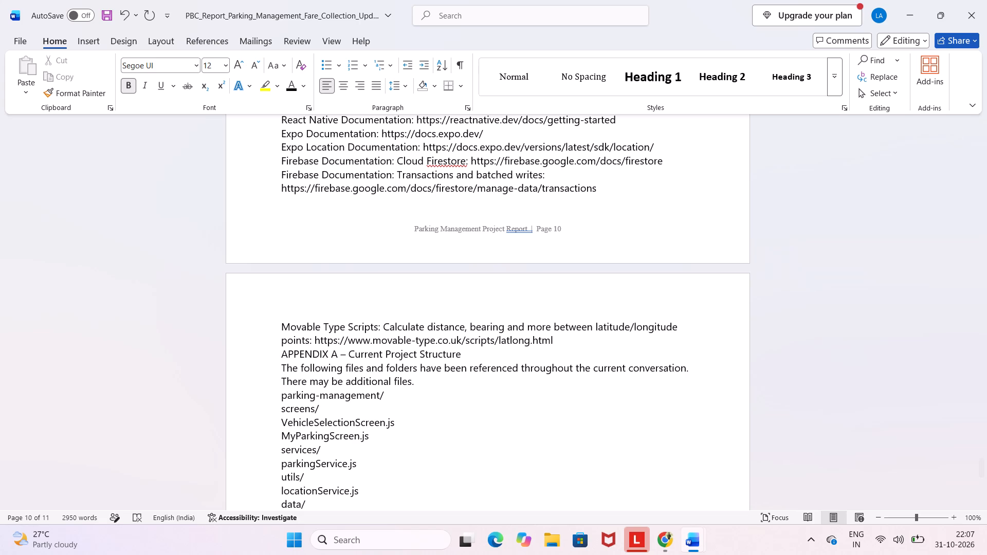
scroll(457, 181, "down", 1)
left_click(561, 294)
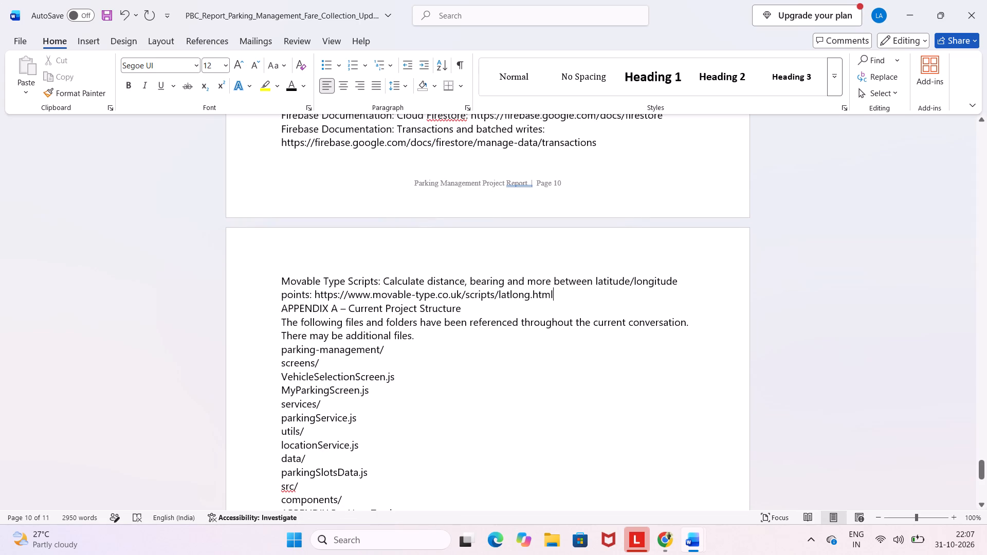
key("Return")
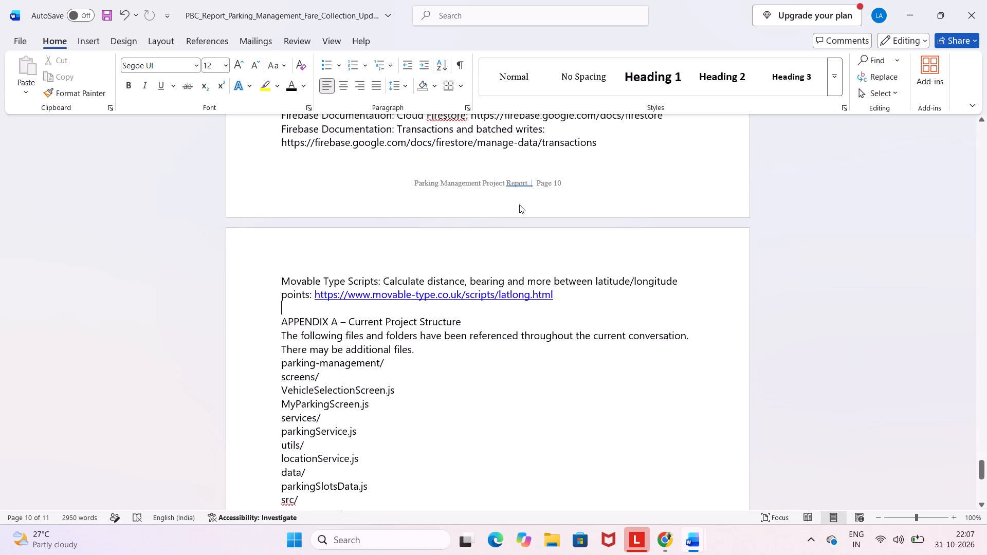
Insert a blank line after each of the React Native, Expo, Expo Location and Firebase Cloud Firestore references.
scroll(519, 205, "up", 1)
left_click(495, 166)
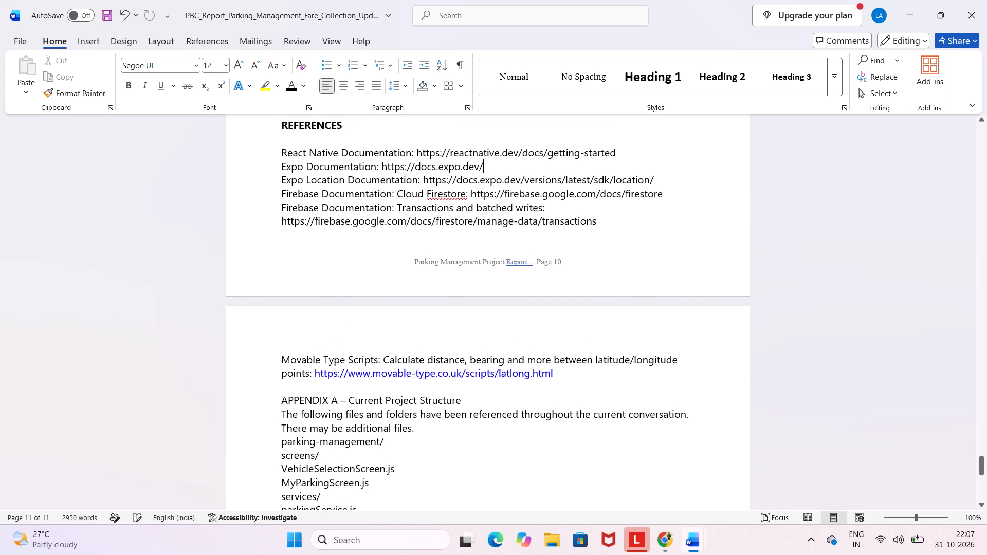
key("Return")
left_click(671, 151)
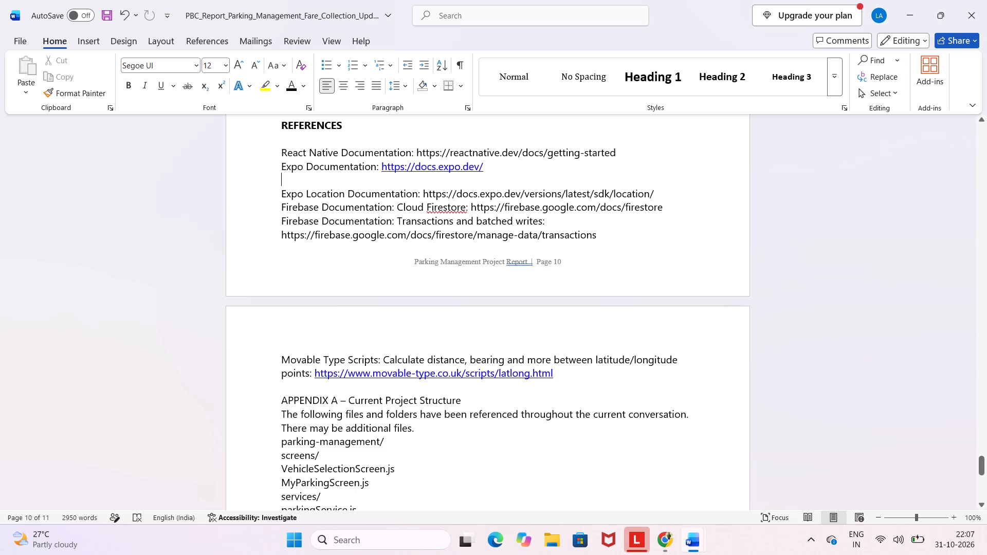
key("Return")
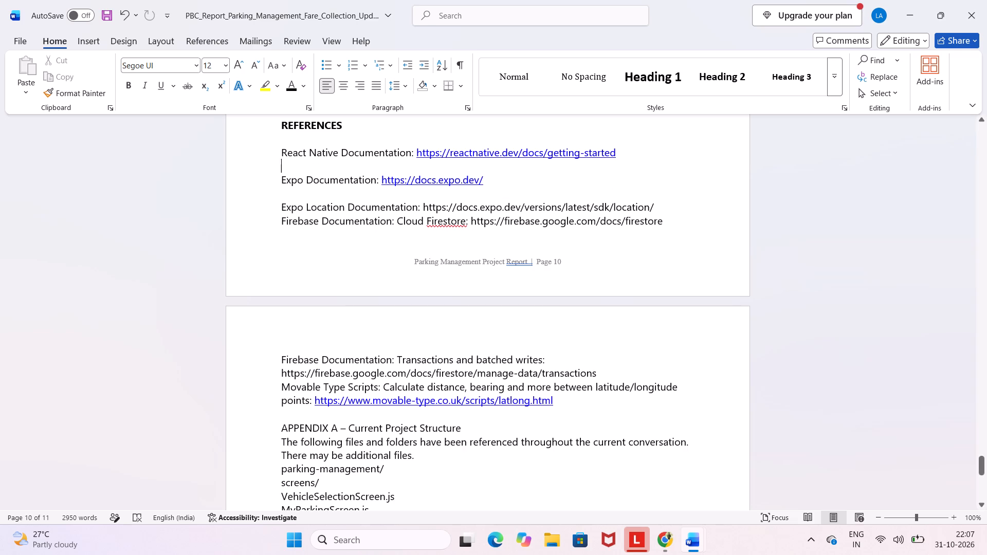
left_click(679, 209)
key("Return")
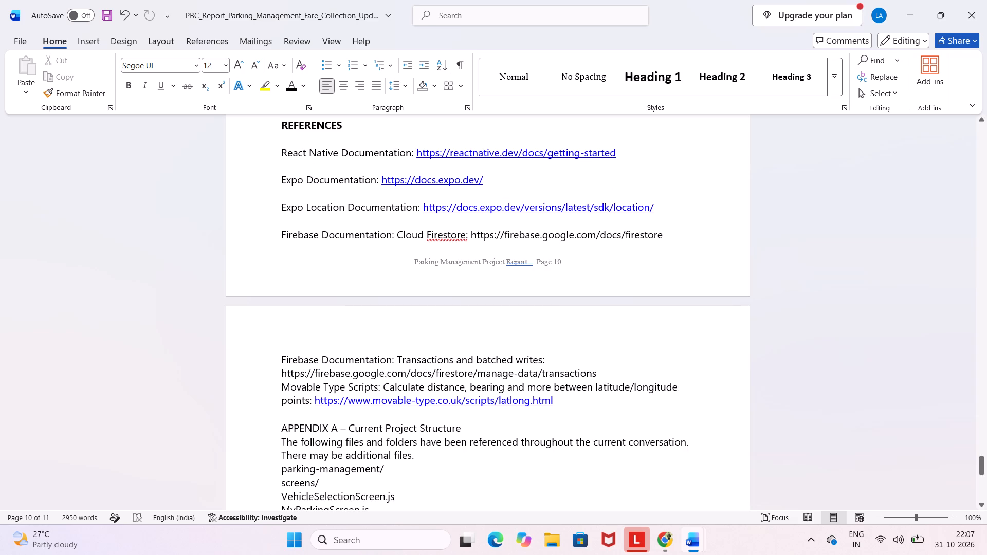
left_click(692, 234)
key("Return")
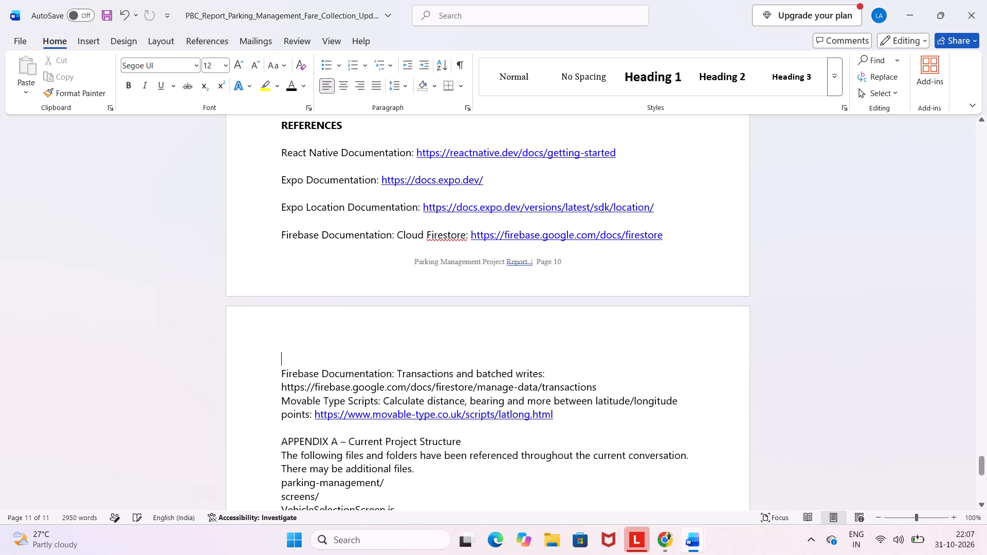
Set the URL of the Firebase "Transactions and batched writes" reference apart with a blank line above and below it.
left_click(547, 368)
key("Return")
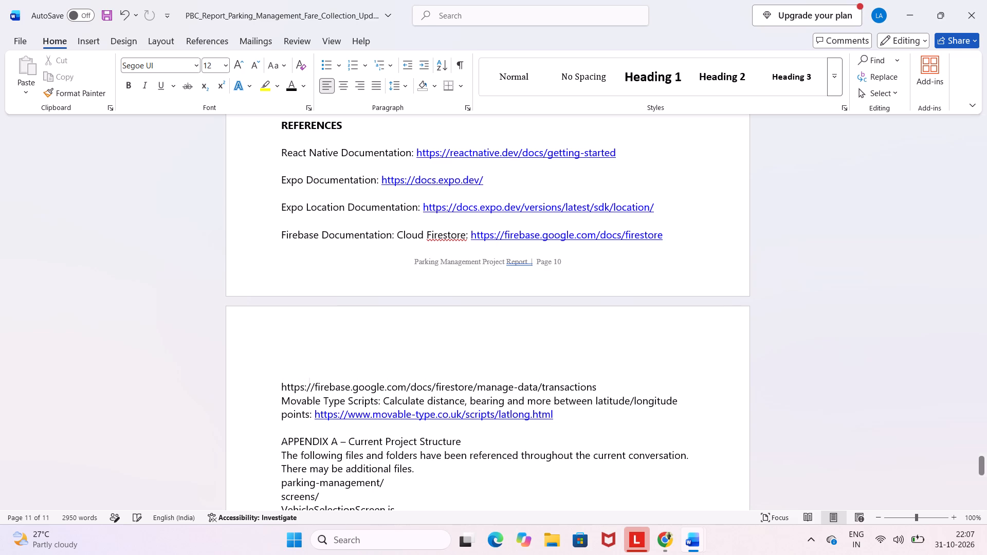
key("Return")
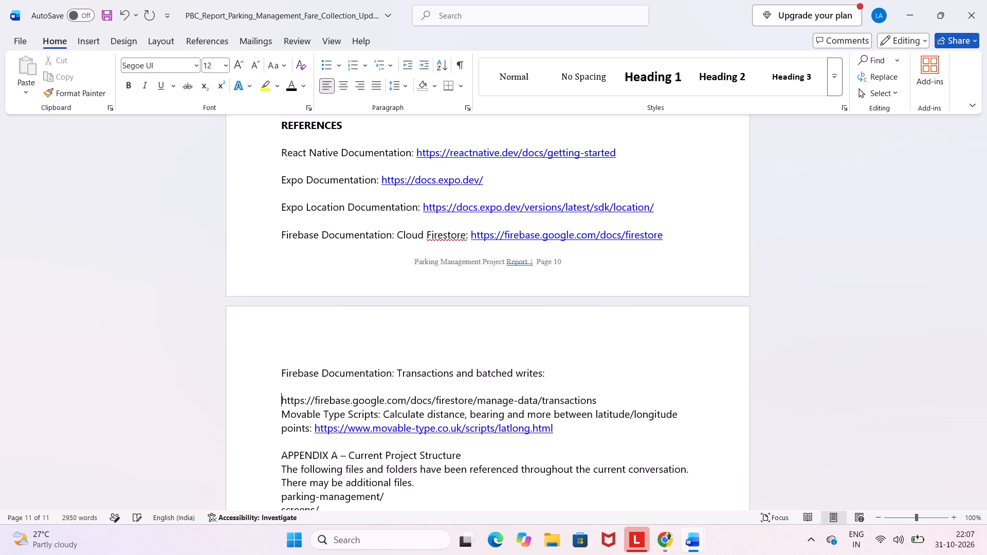
left_click(606, 395)
key("Return")
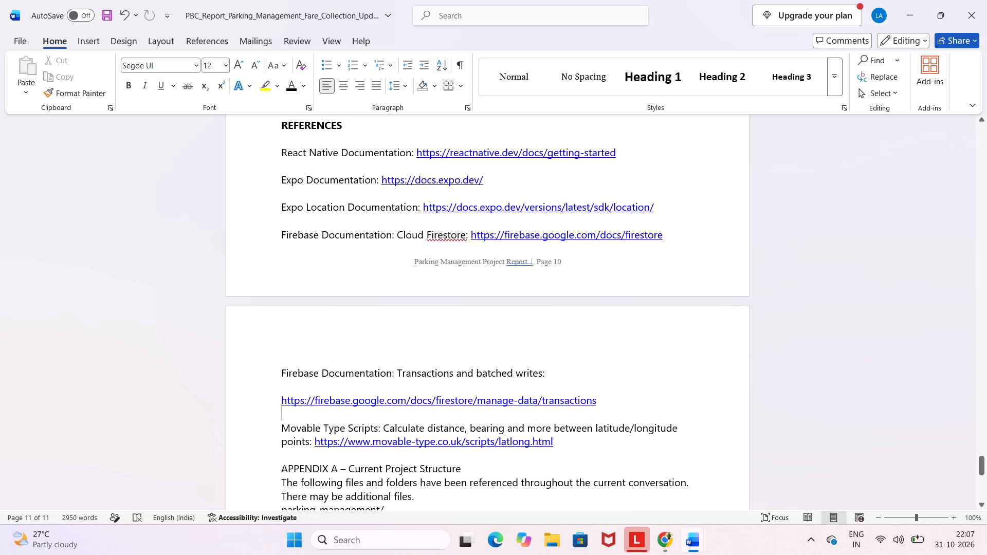
Break the Movable Type Scripts reference before "points:" and leave a blank line between the two parts.
left_click(694, 428)
key("Return")
key("backslash")
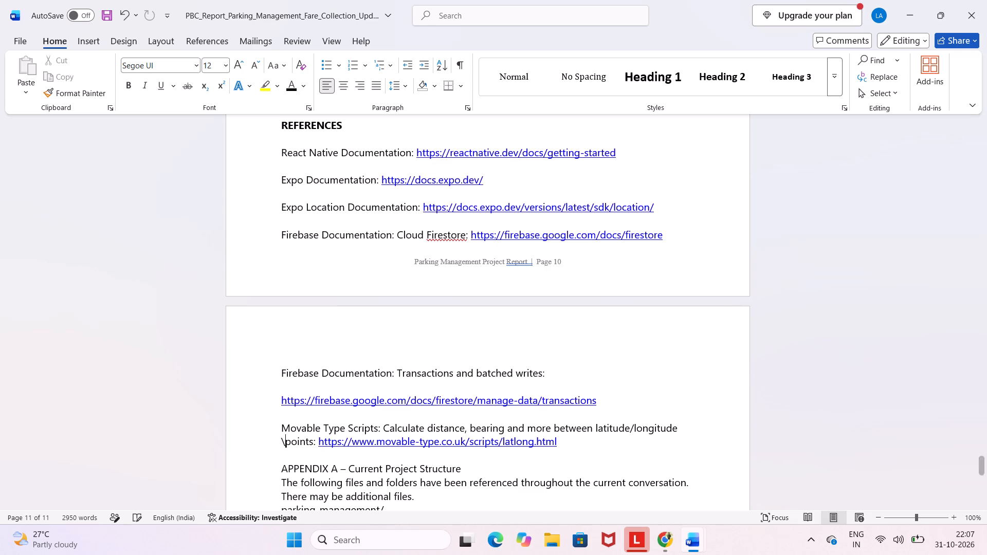
key("BackSpace")
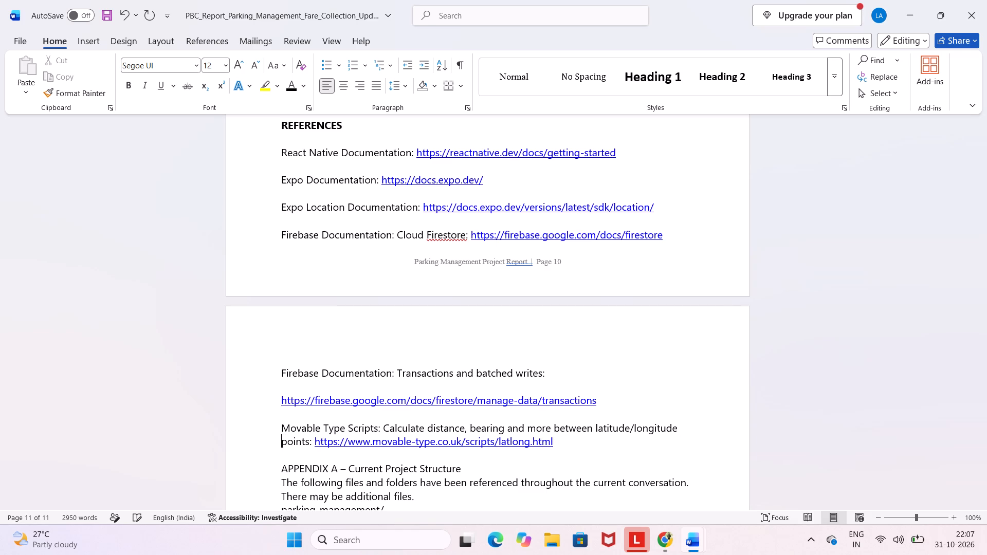
key("BackSpace")
key("Return")
key("Return")
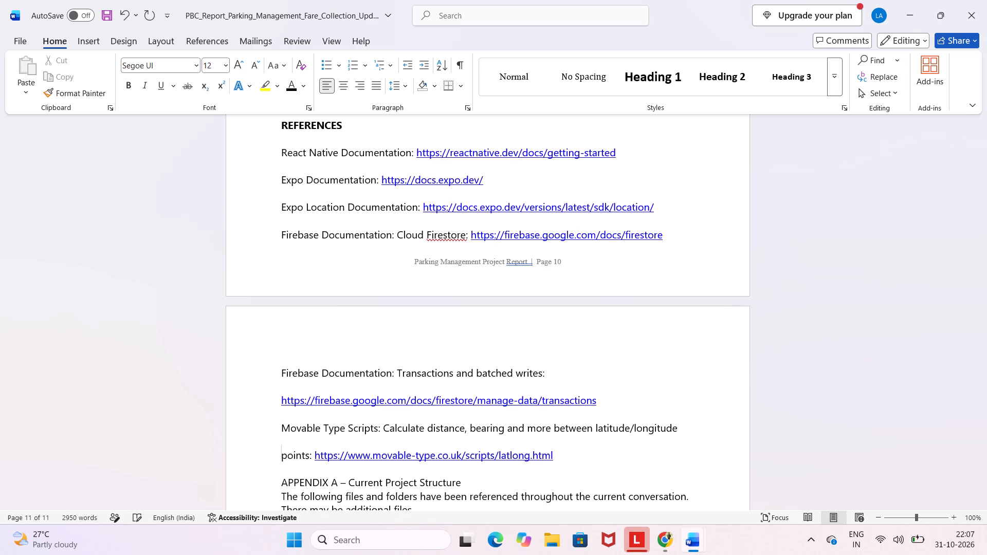
Make all entries under the "REFERENCES" heading bold, from React Native Documentation through the Movable Type Scripts URL.
scroll(748, 435, "down", 1)
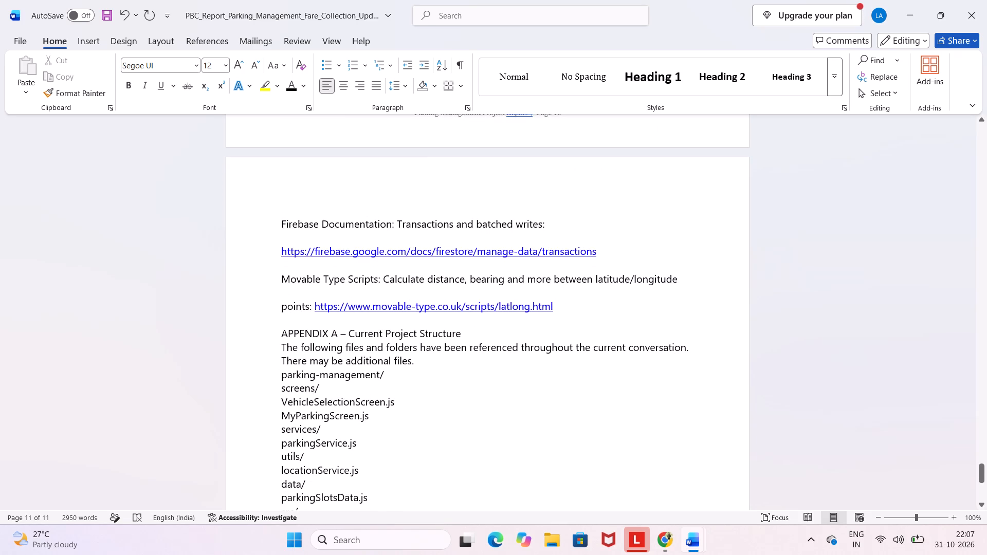
scroll(494, 372, "up", 1)
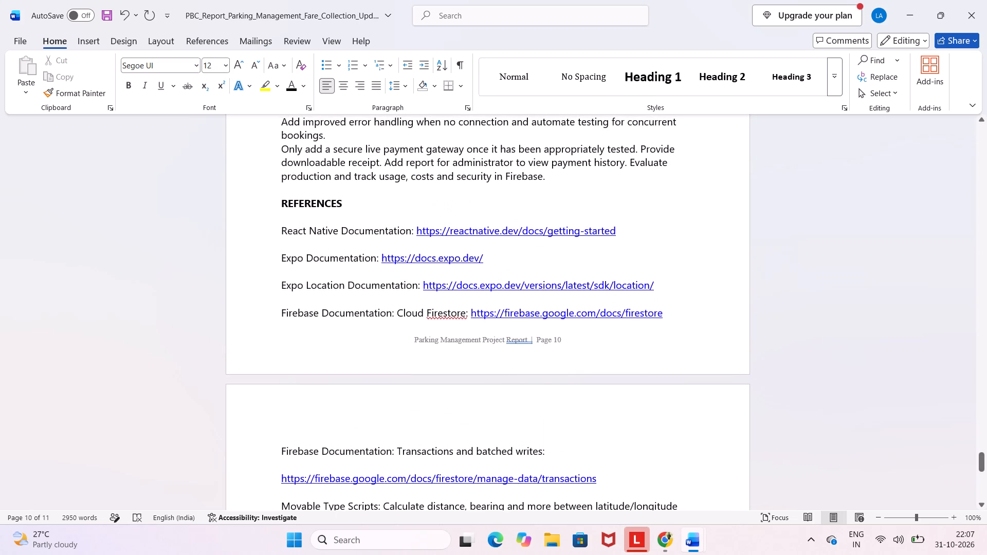
left_click_drag(275, 231, 357, 147)
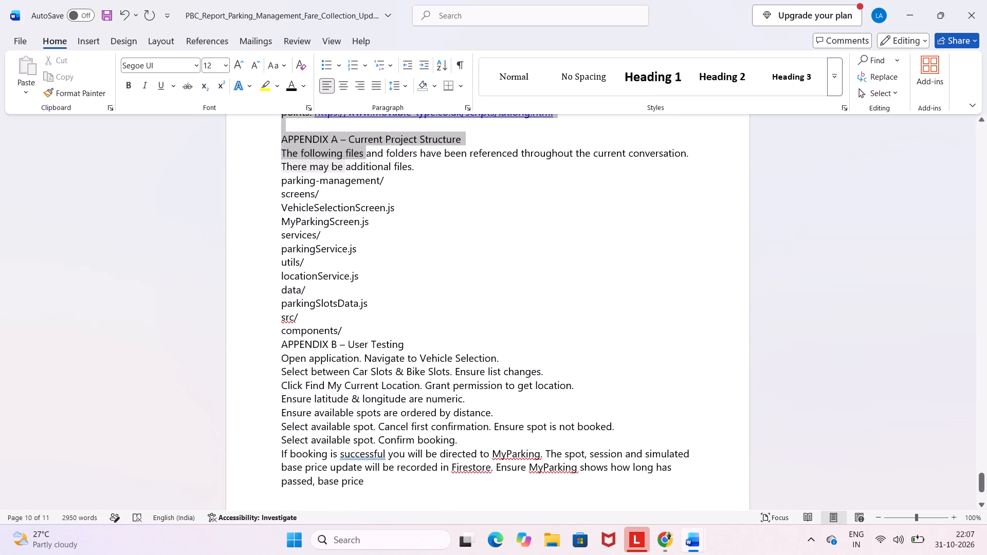
left_click_drag(357, 147, 406, 128)
scroll(412, 162, "up", 1)
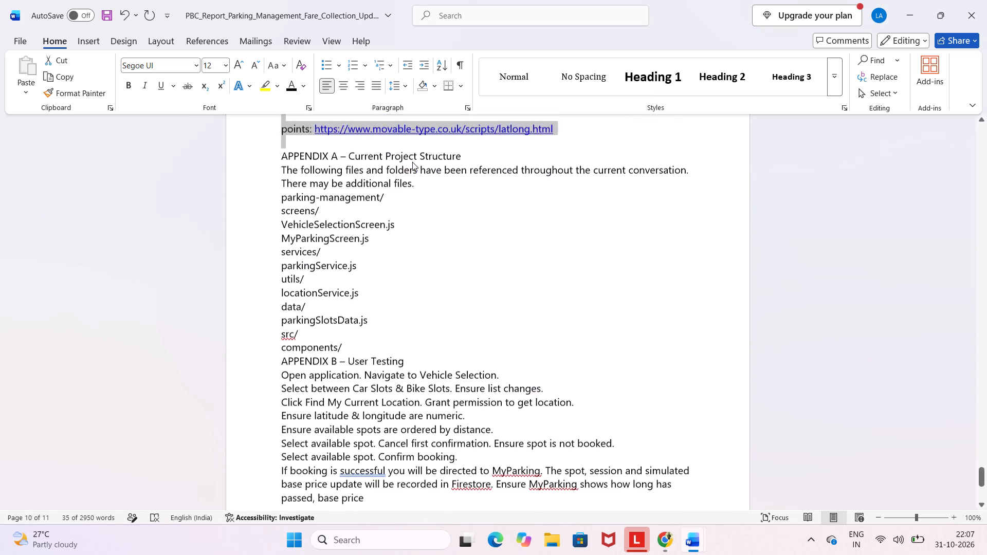
scroll(412, 162, "up", 1)
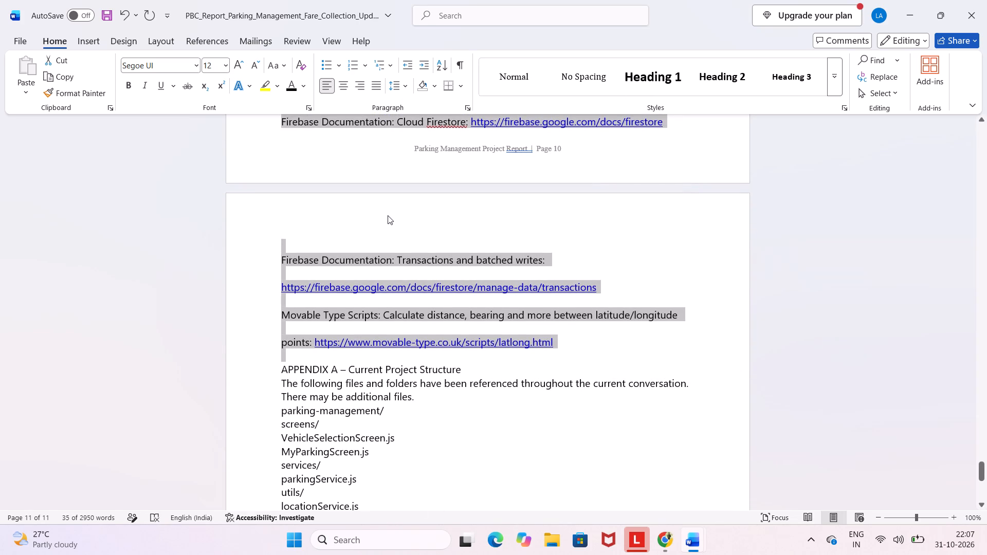
key("ctrl+b")
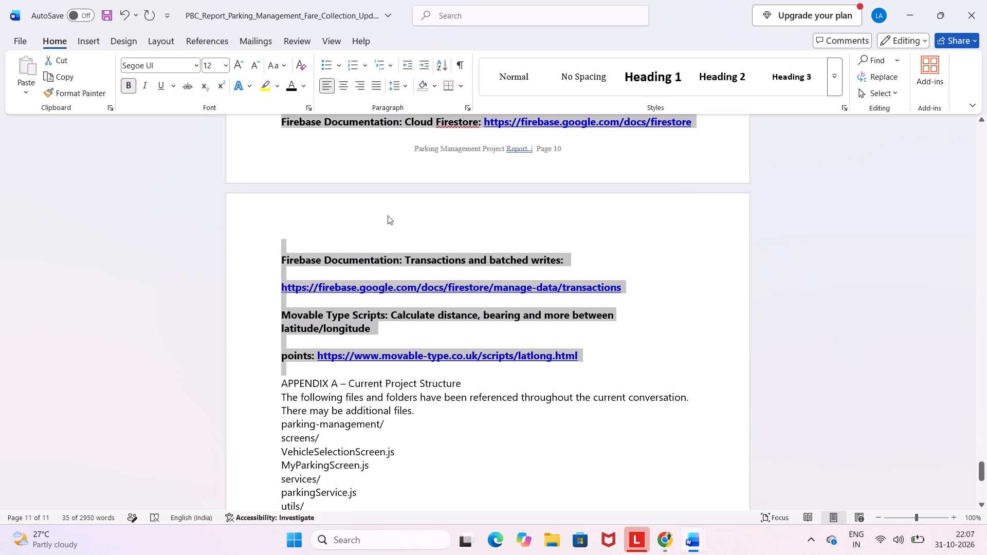
left_click(384, 326)
Make the heading "APPENDIX A – Current Project Structure" bold and insert a blank line below it.
scroll(384, 326, "up", 1)
scroll(384, 326, "down", 1)
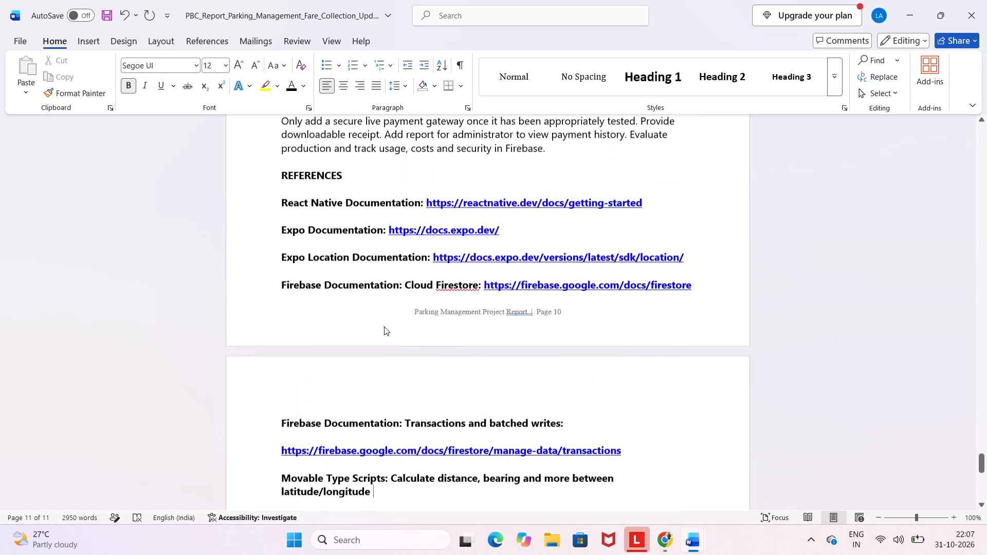
scroll(384, 326, "down", 1)
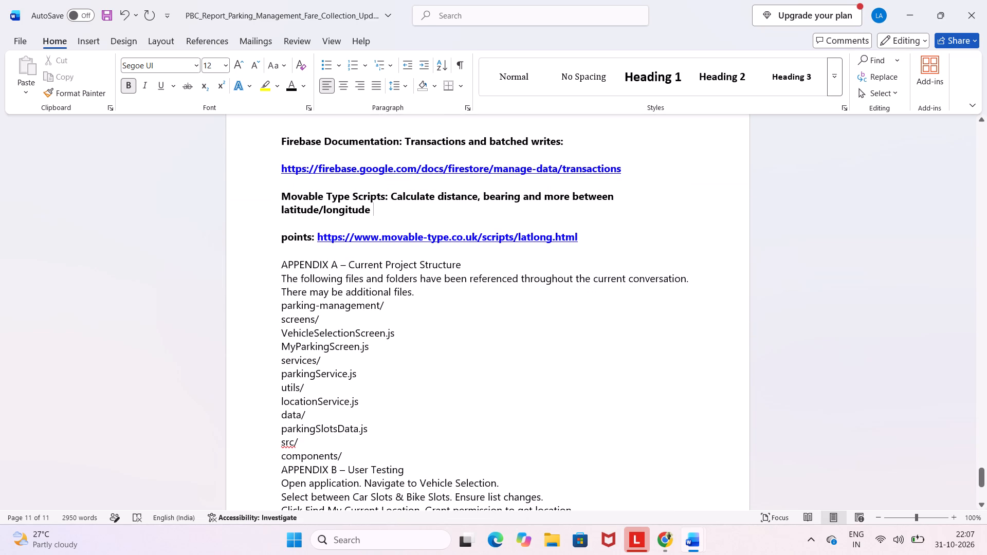
left_click_drag(283, 262, 443, 258)
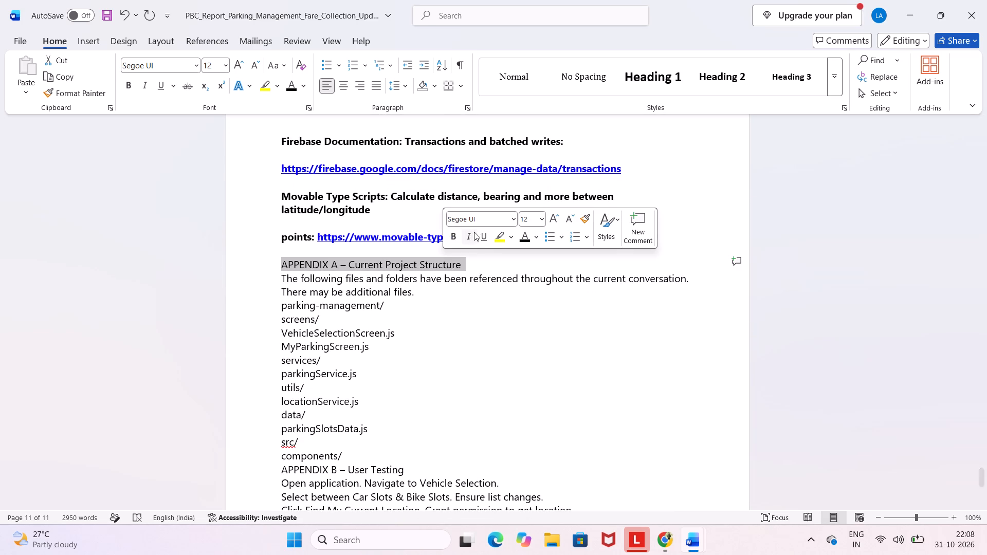
left_click(450, 239)
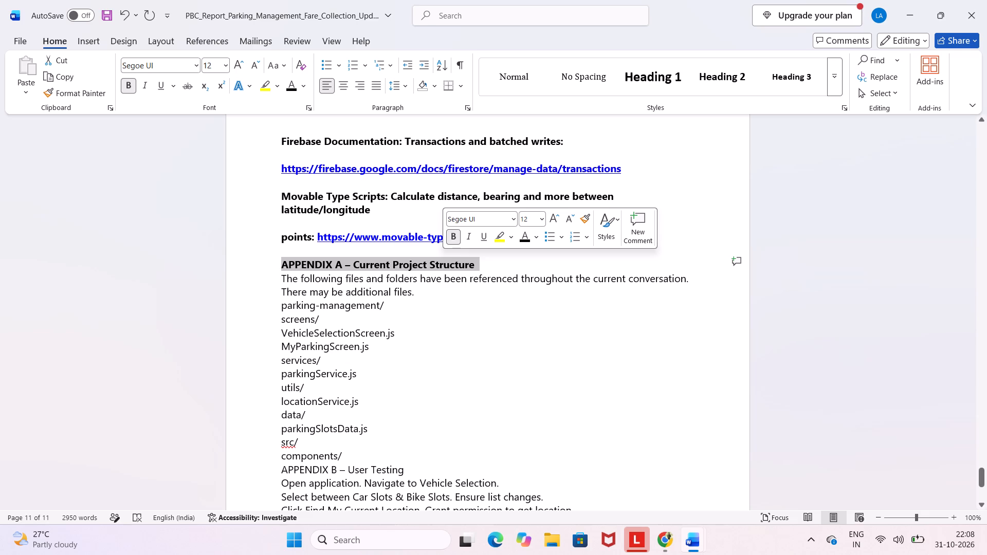
left_click(456, 331)
left_click(498, 263)
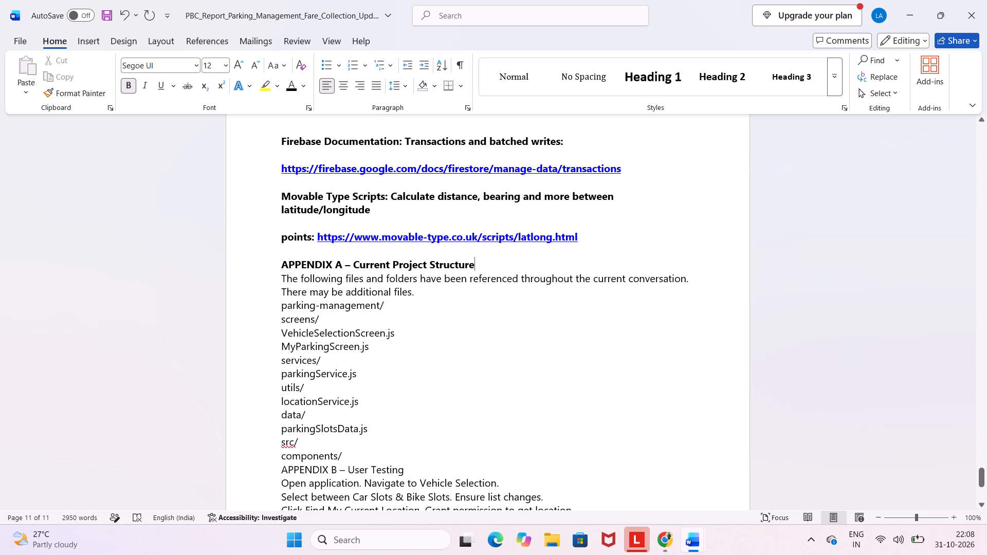
key("Return")
Insert a blank line above the heading "APPENDIX B – User Testing" and make the whole heading bold.
scroll(498, 263, "down", 1)
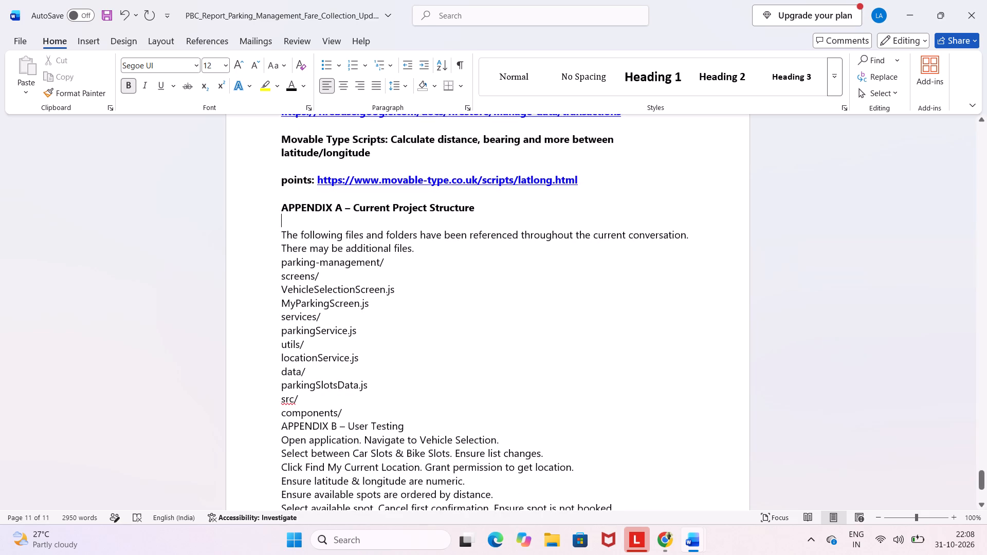
scroll(323, 306, "down", 1)
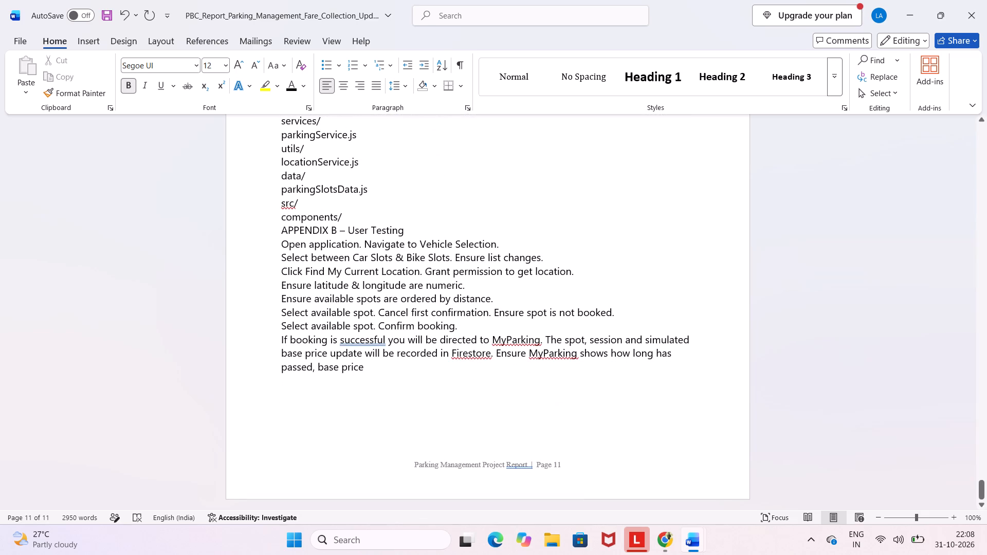
left_click(349, 217)
key("Return")
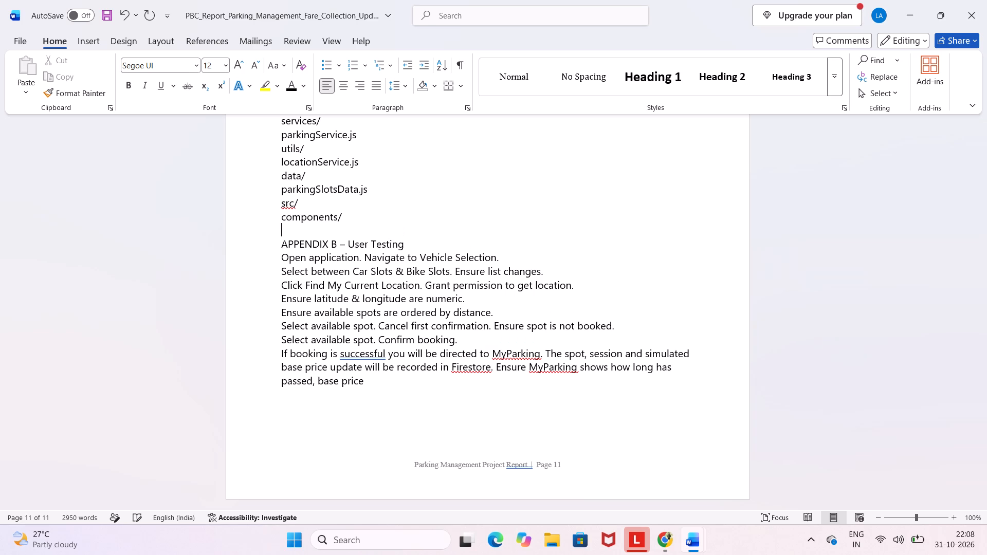
left_click_drag(277, 237, 340, 239)
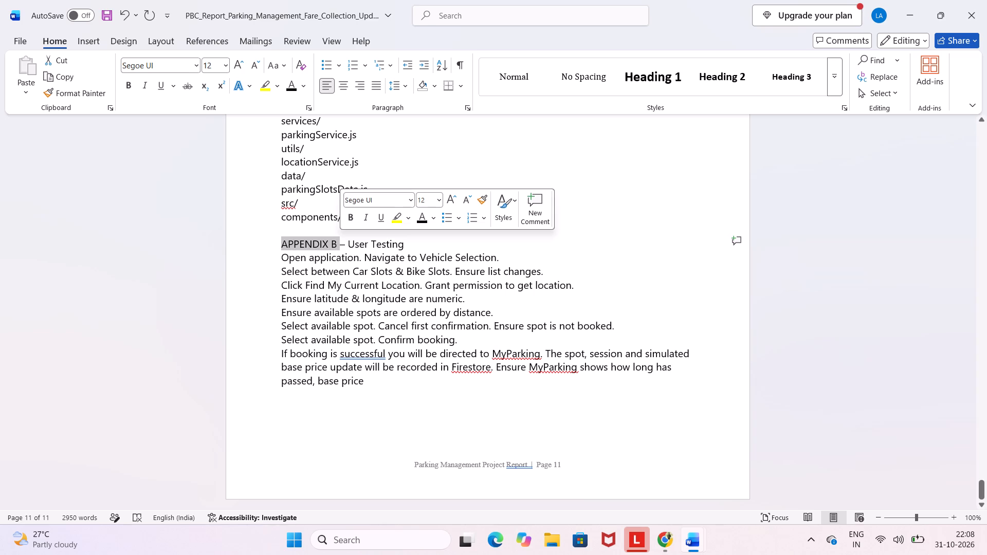
left_click(347, 219)
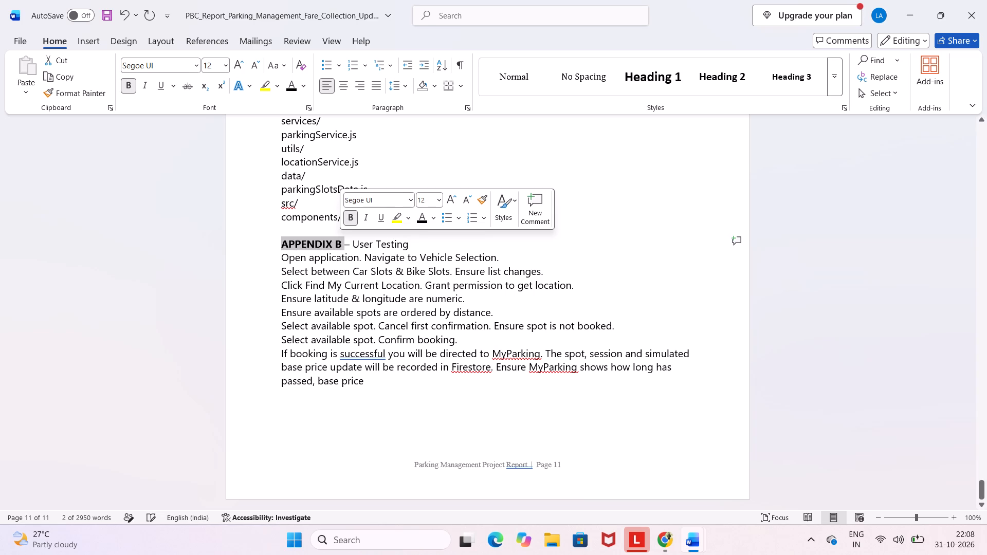
left_click(375, 265)
left_click_drag(349, 243, 361, 242)
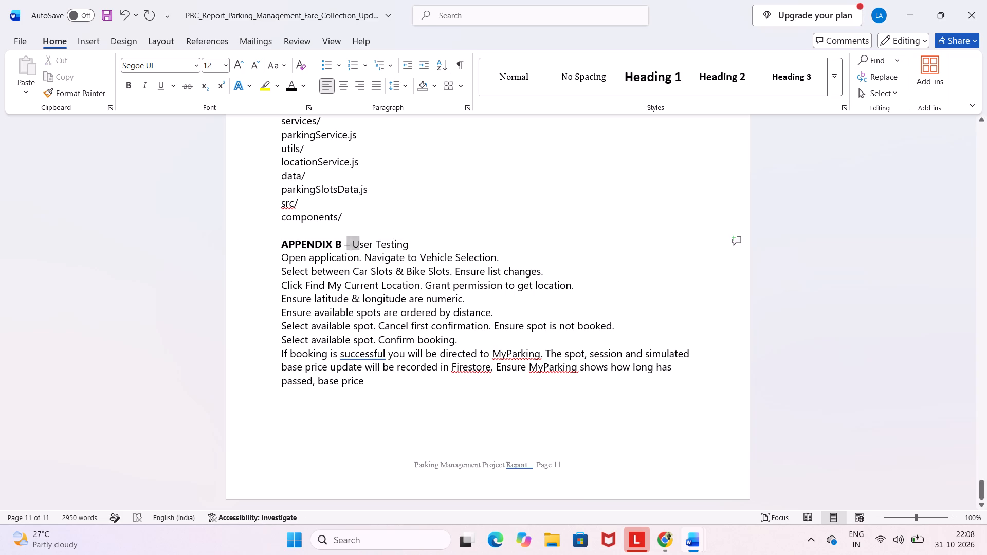
left_click_drag(361, 242, 401, 243)
left_click(416, 218)
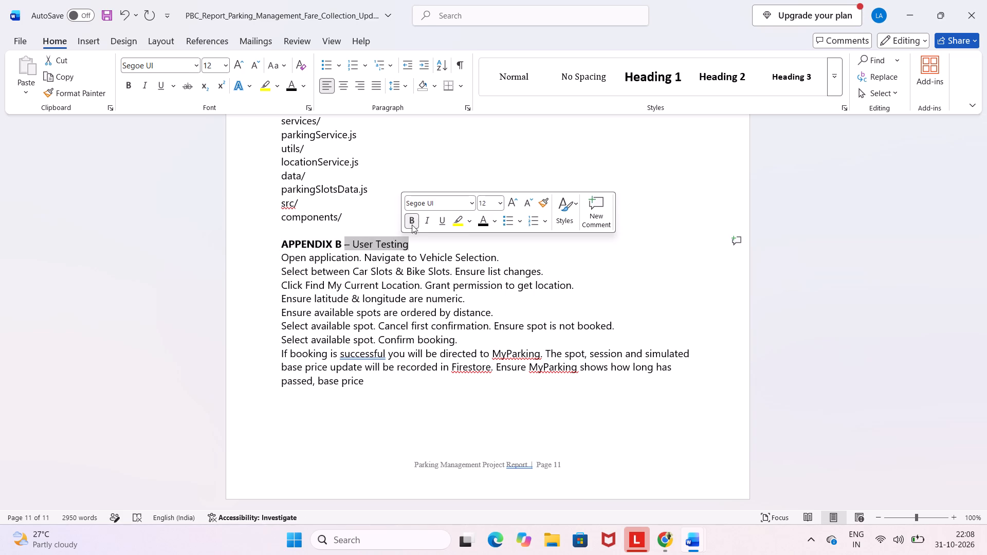
left_click(376, 273)
scroll(376, 273, "up", 2)
scroll(376, 273, "down", 2)
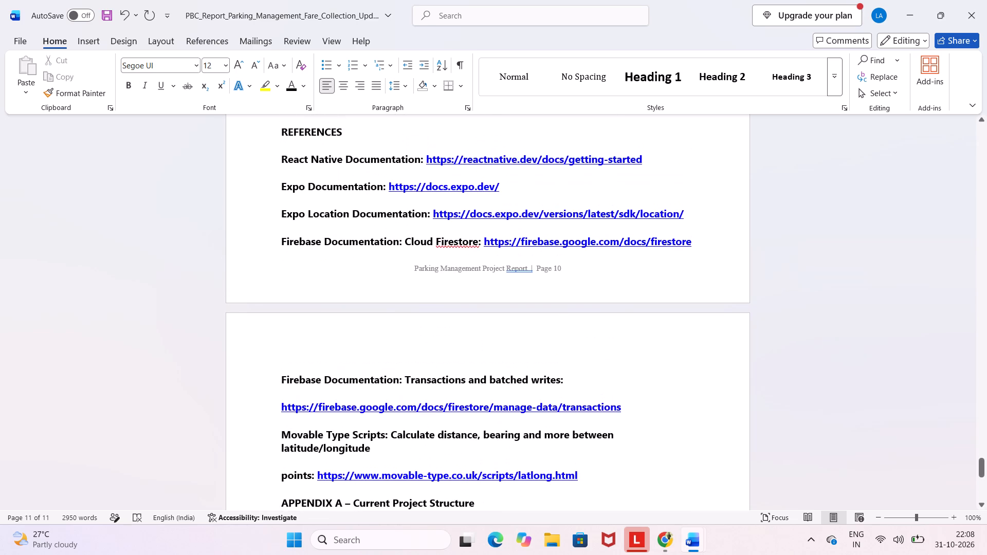
Insert a blank line below the heading "APPENDIX B – User Testing".
scroll(376, 273, "down", 2)
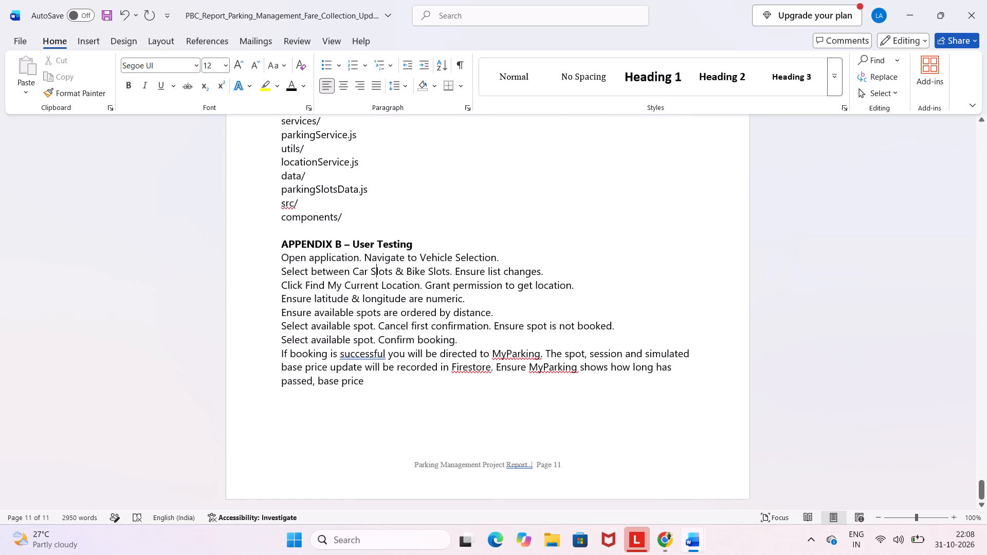
left_click(419, 239)
key("Return")
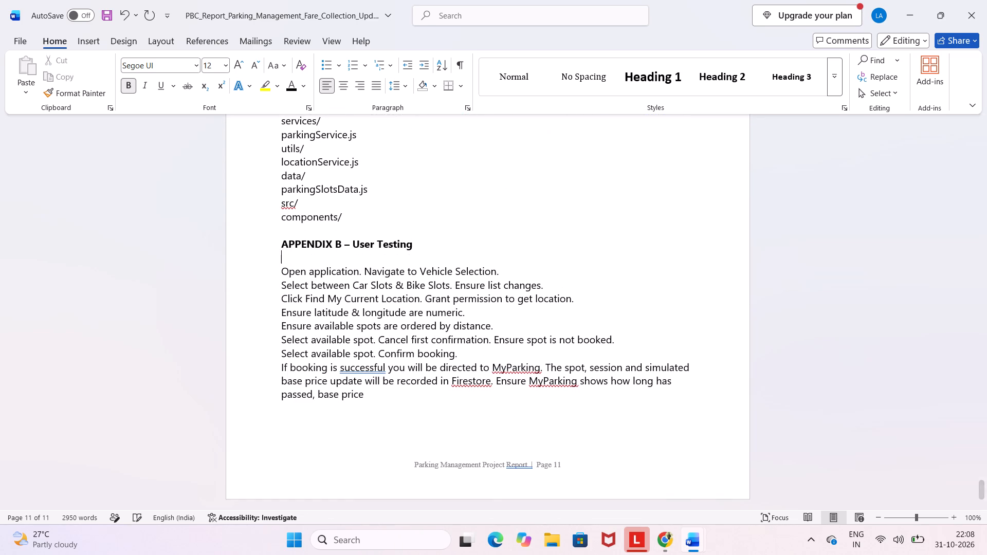
Insert a blank page between the "APPENDIX B – User Testing" heading and the test steps that follow it.
scroll(419, 239, "down", 2)
scroll(436, 402, "down", 1)
left_click(86, 42)
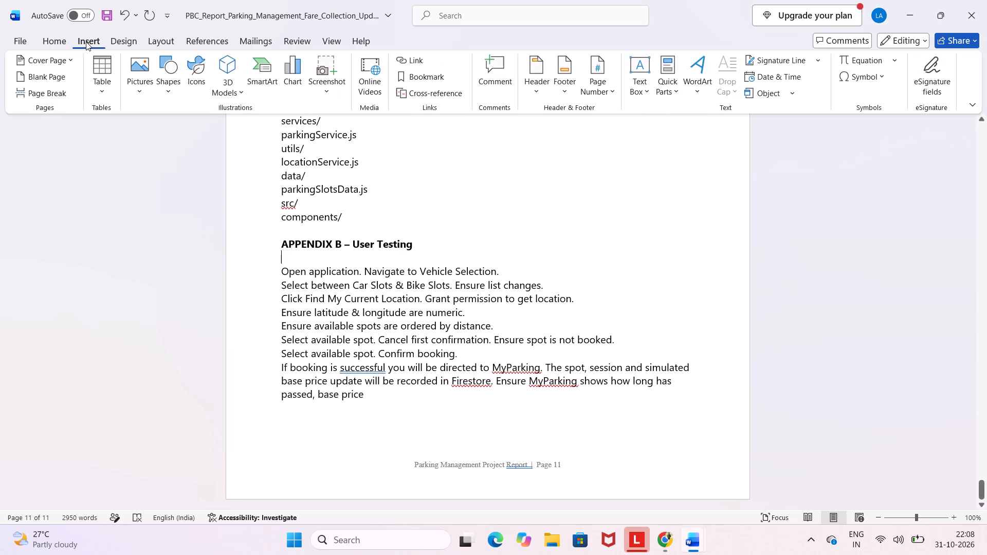
left_click(42, 73)
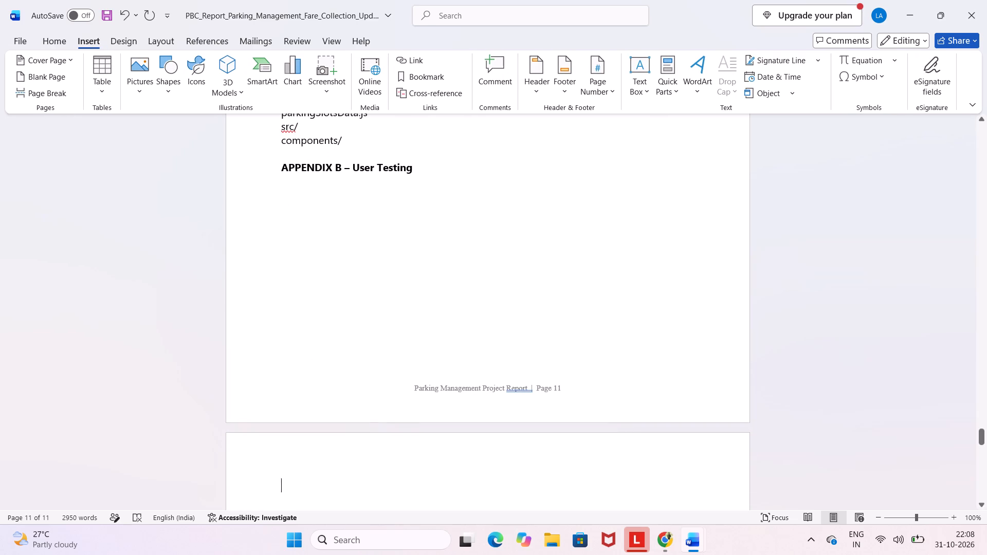
Insert a Simple Text Box at the top of the new blank page and clear its placeholder text.
scroll(314, 309, "down", 1)
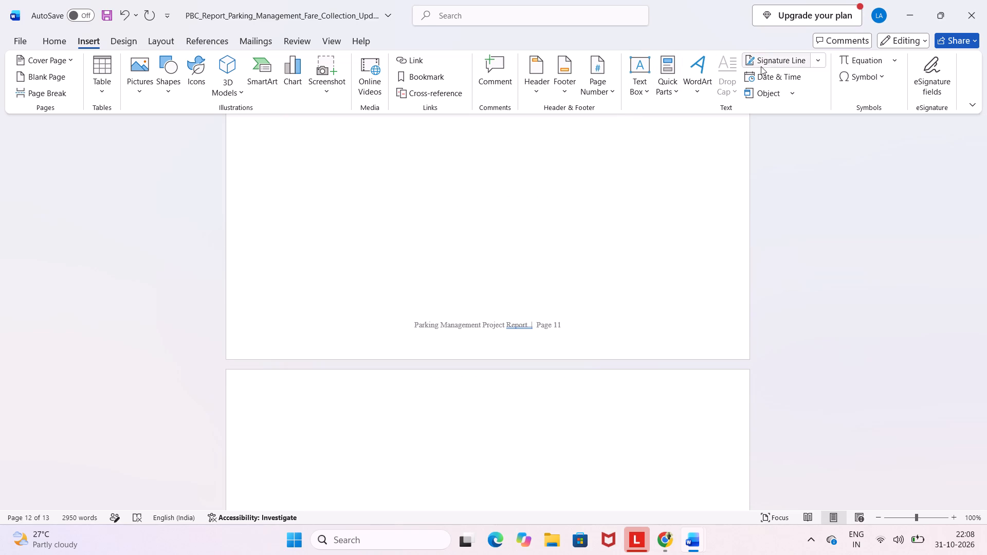
left_click(700, 85)
left_click(671, 92)
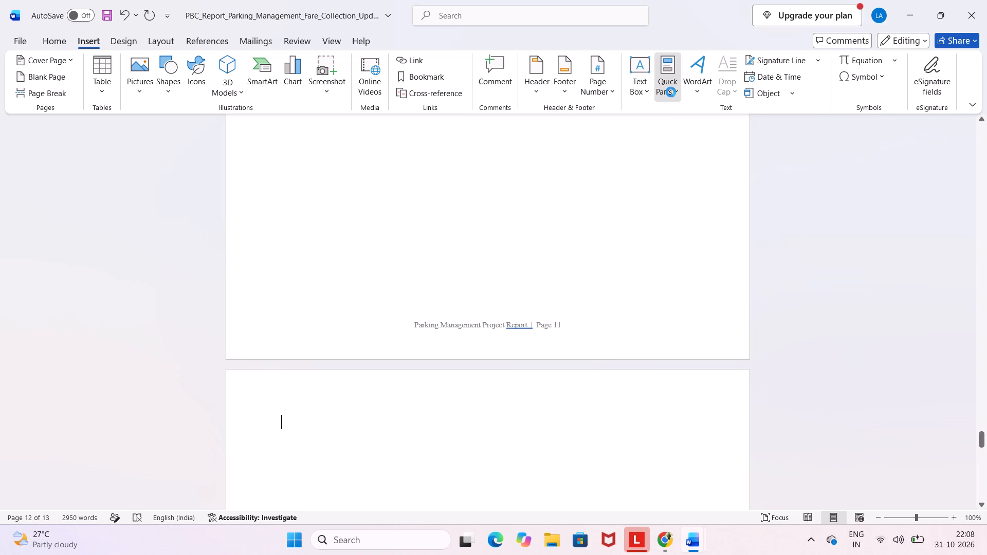
left_click(642, 104)
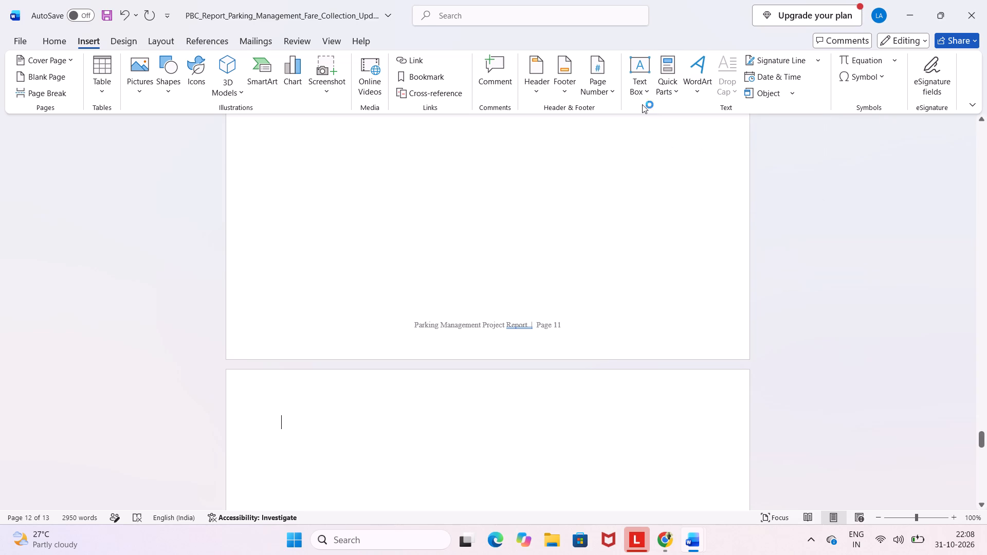
left_click(645, 94)
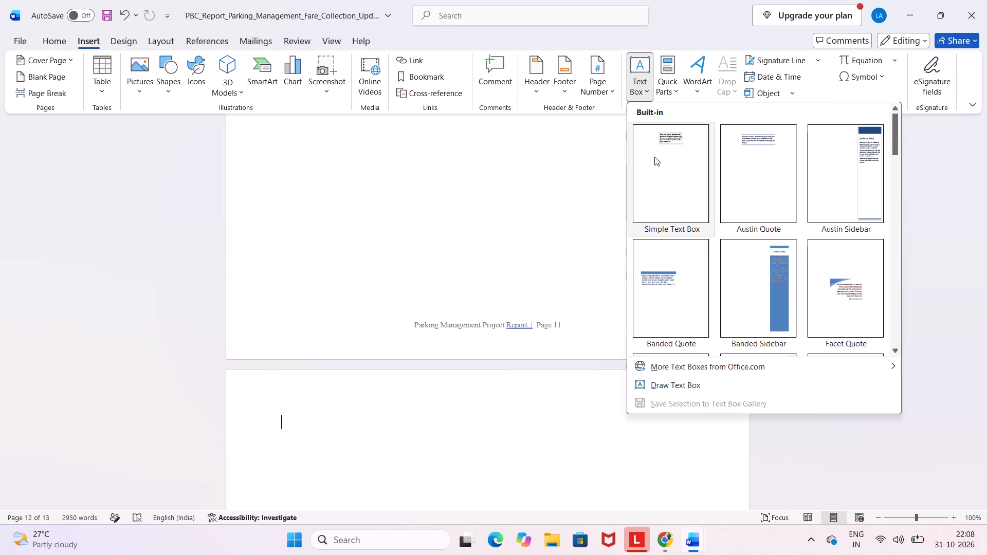
left_click(675, 190)
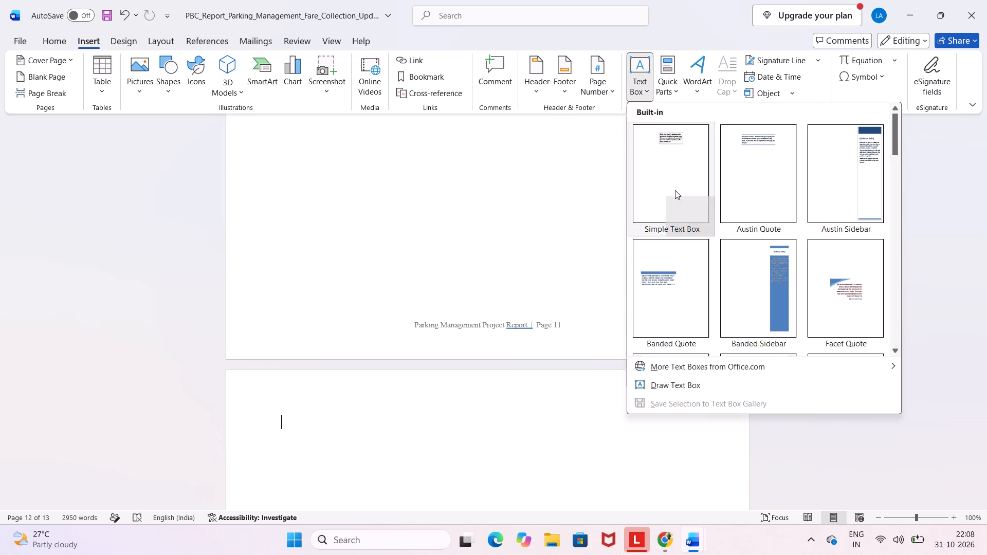
key("BackSpace")
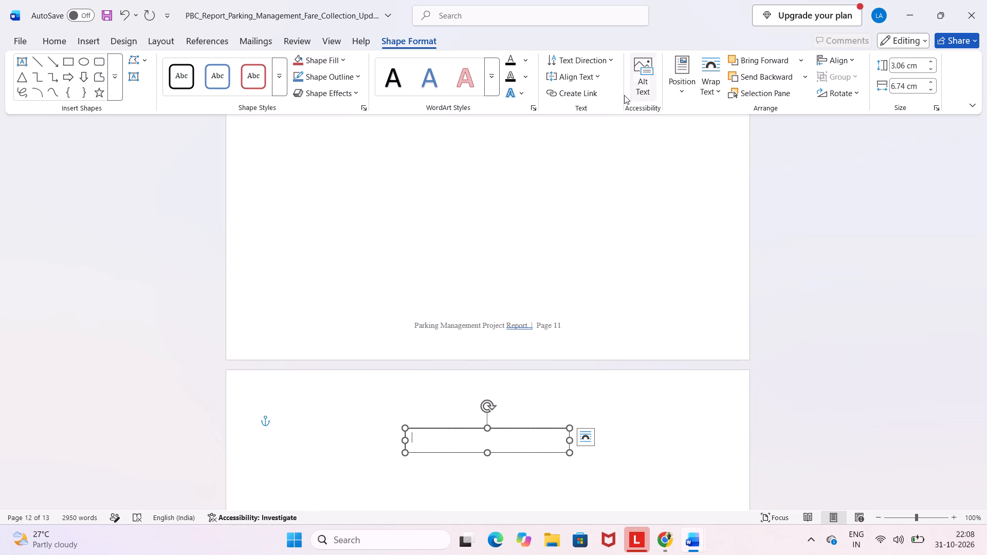
left_click(675, 89)
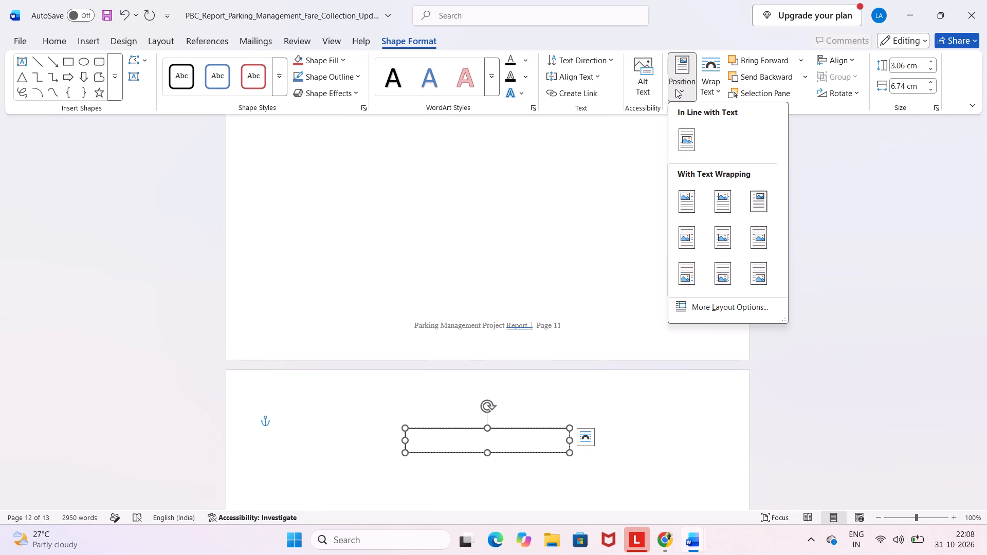
left_click(912, 282)
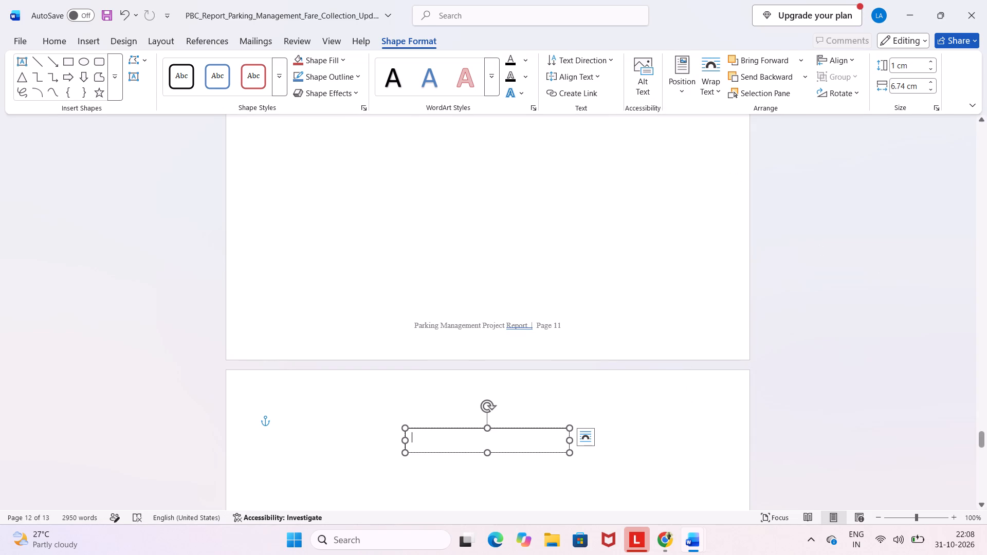
Search the commands and help for "margins" and bring up the matching help topics.
left_click(481, 12)
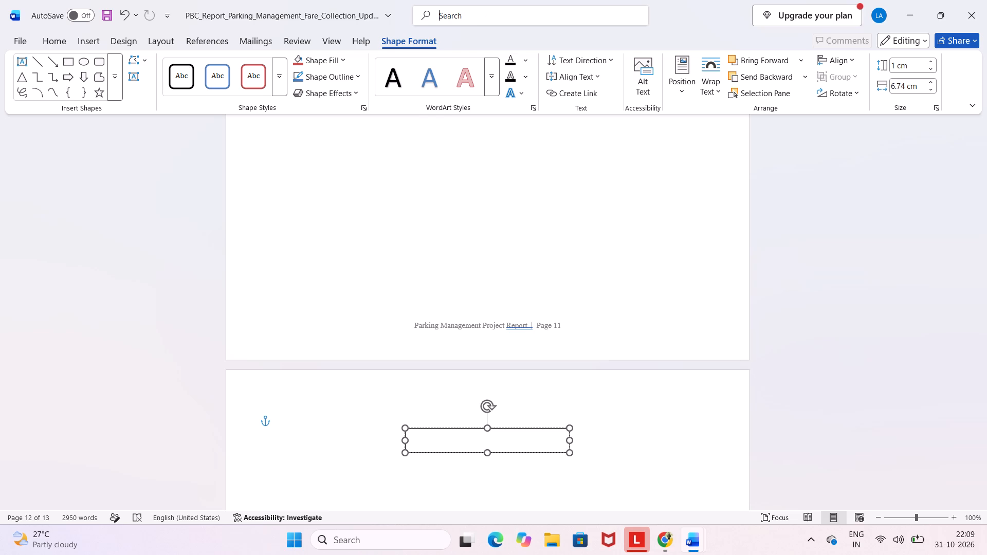
type("mar")
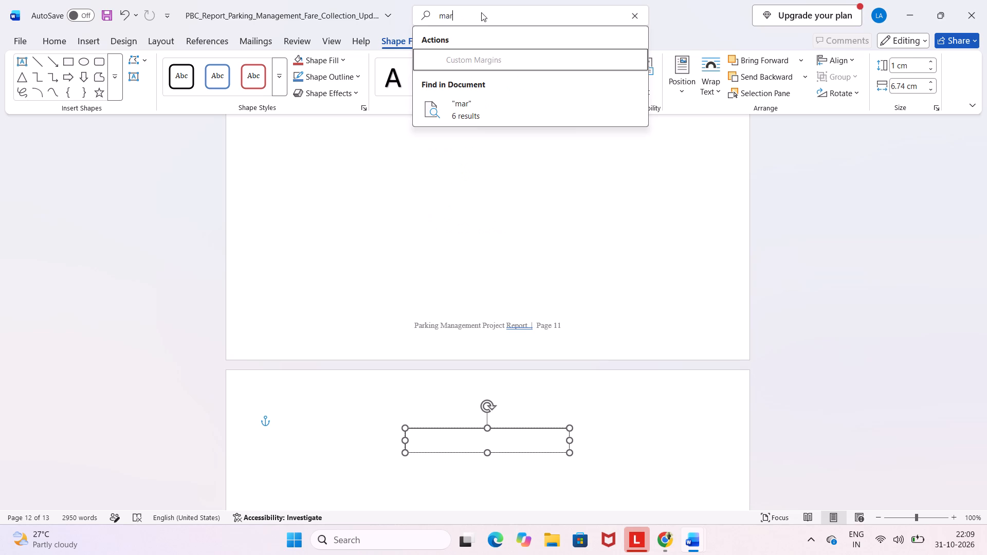
key("g")
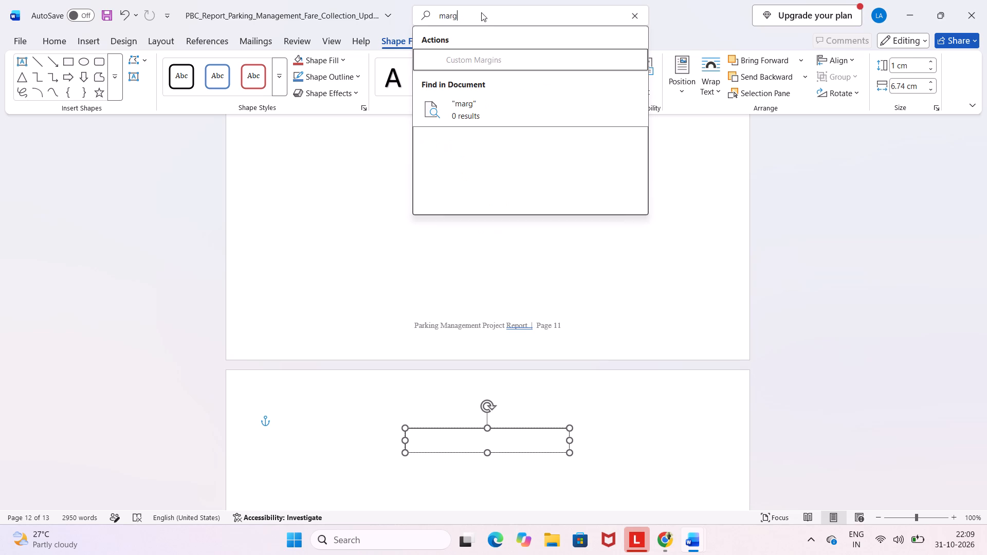
left_click(470, 65)
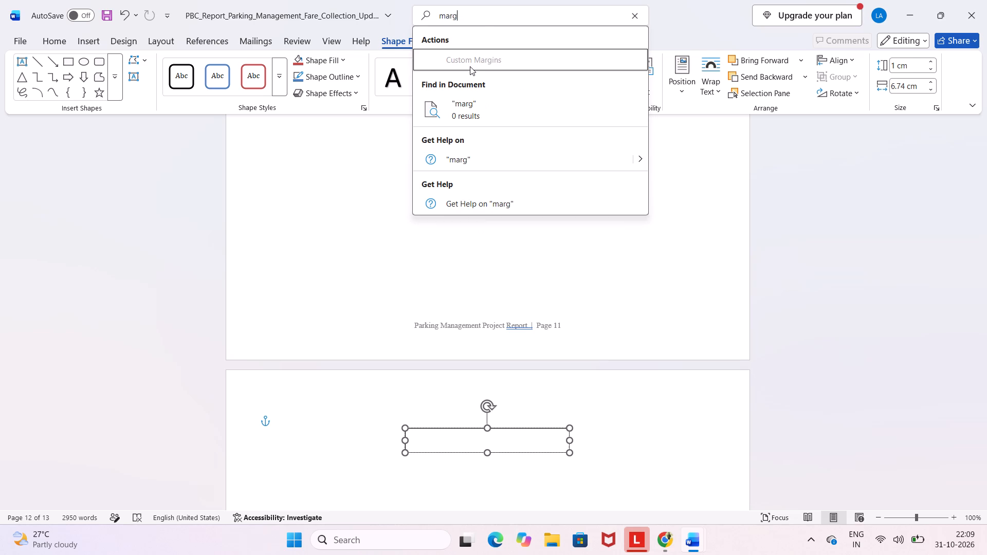
double_click(468, 55)
type("in")
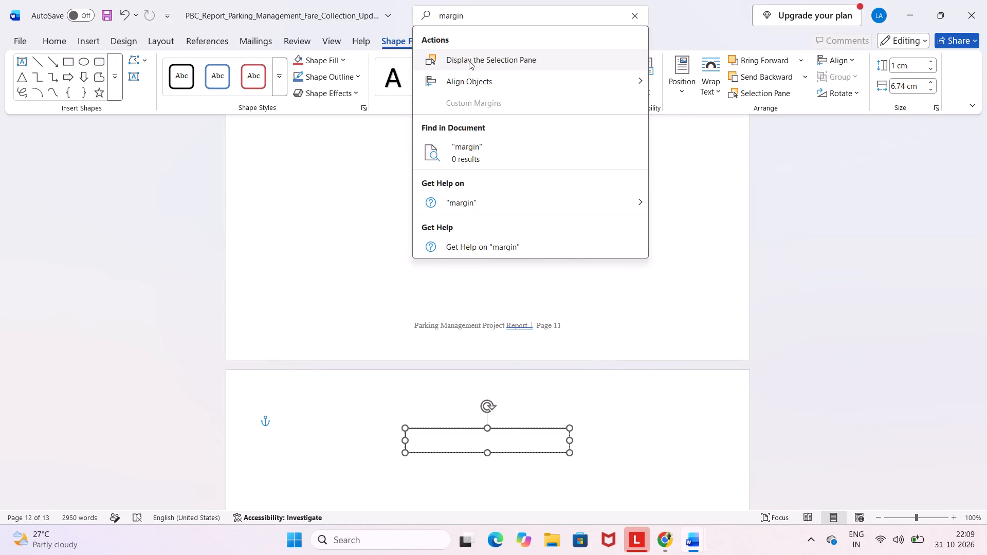
key("s")
key("Return")
key("Return")
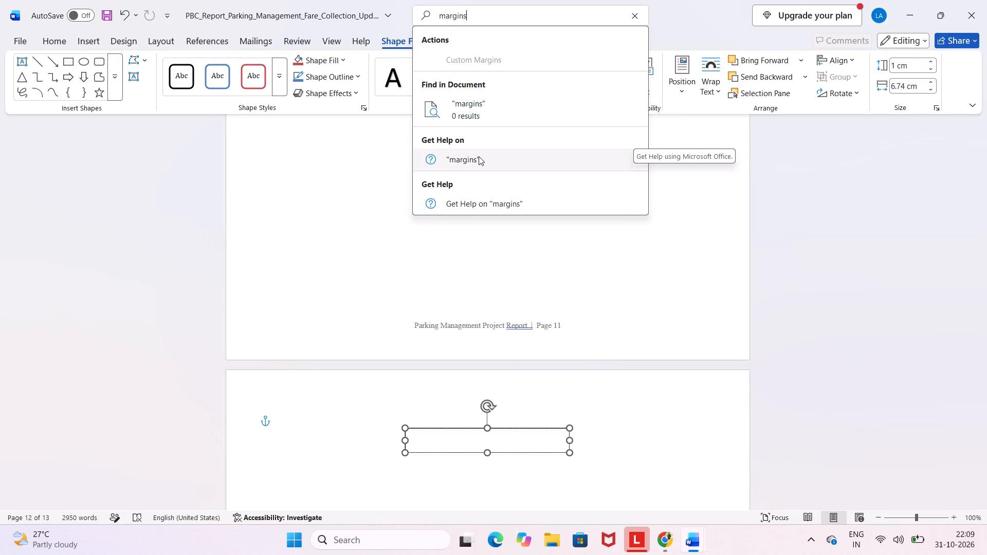
left_click(479, 156)
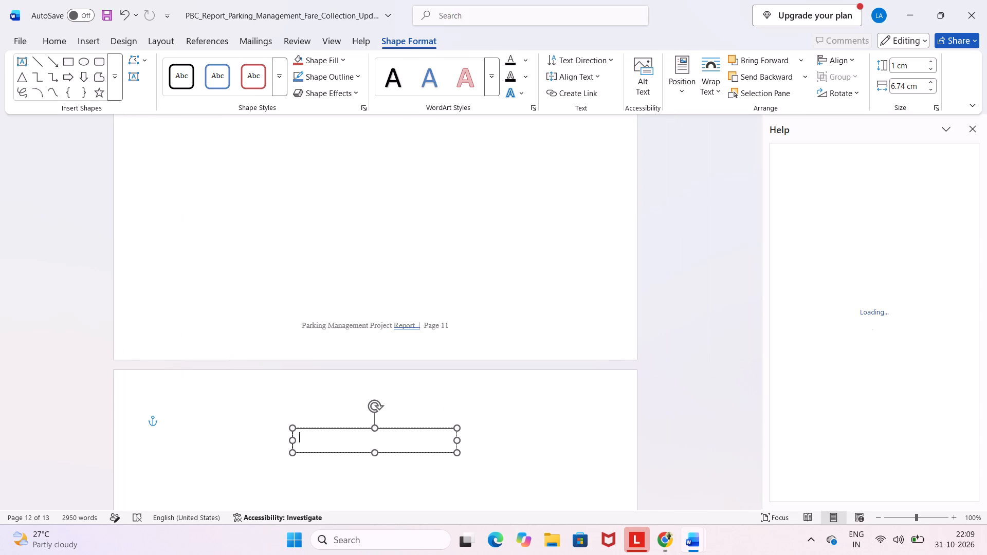
Try to open the "Create custom margins" help topic, look through the other margin topics and close Help.
scroll(479, 156, "up", 3)
scroll(479, 156, "down", 1)
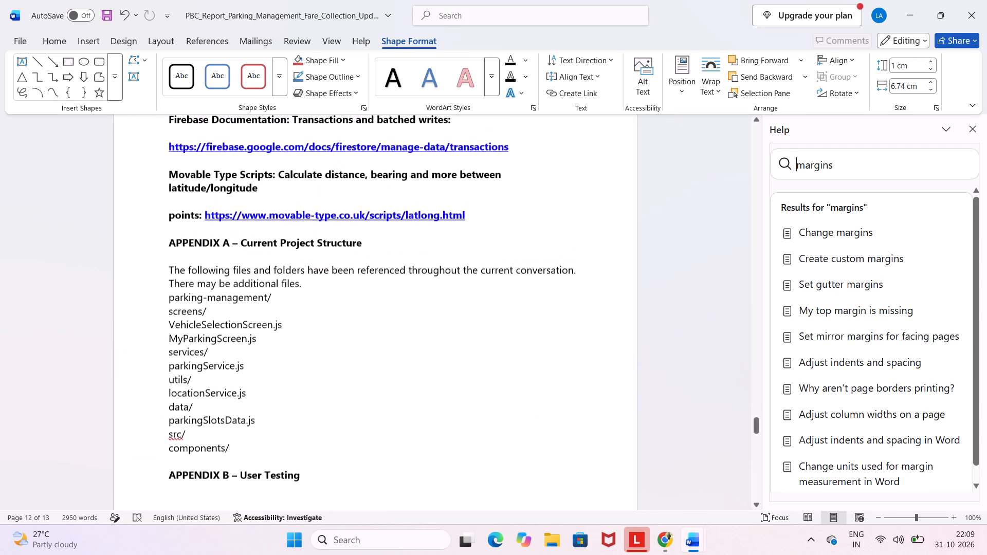
scroll(479, 156, "down", 1)
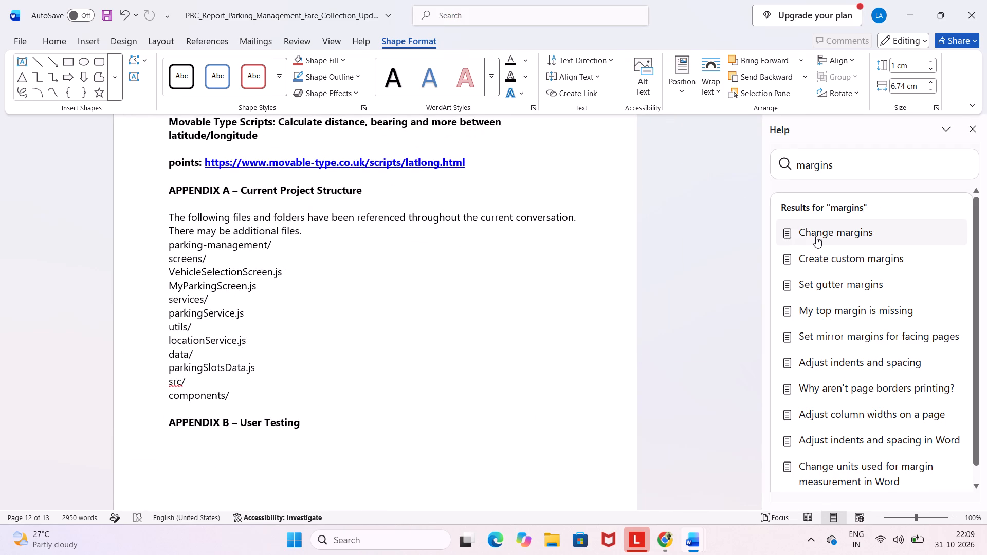
left_click(830, 254)
left_click(830, 254)
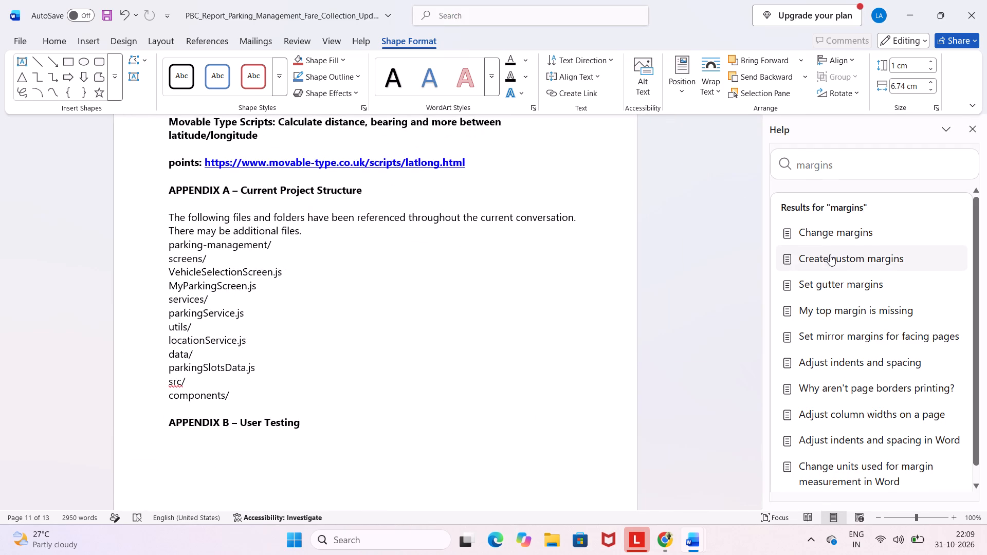
double_click(830, 254)
scroll(830, 254, "down", 2)
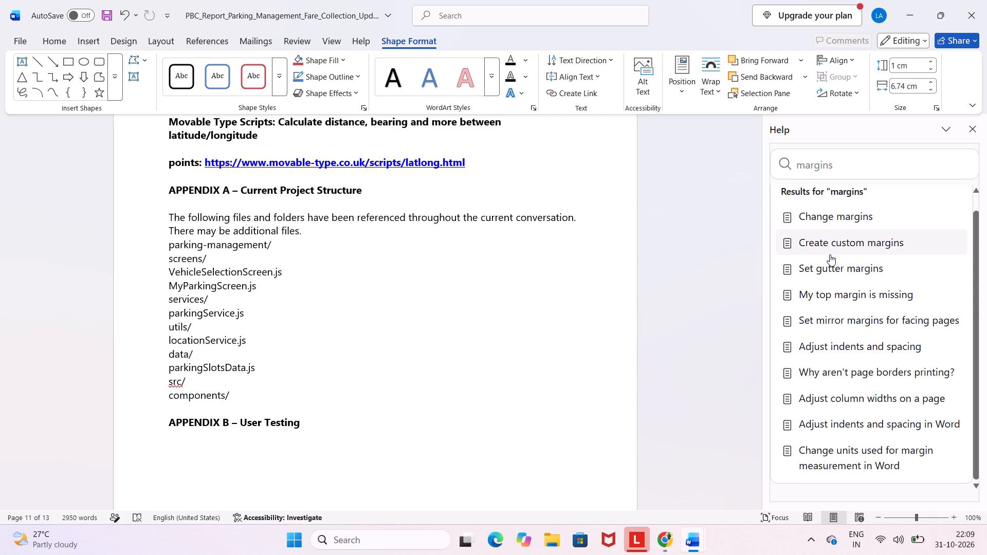
scroll(830, 254, "down", 1)
scroll(829, 293, "up", 6)
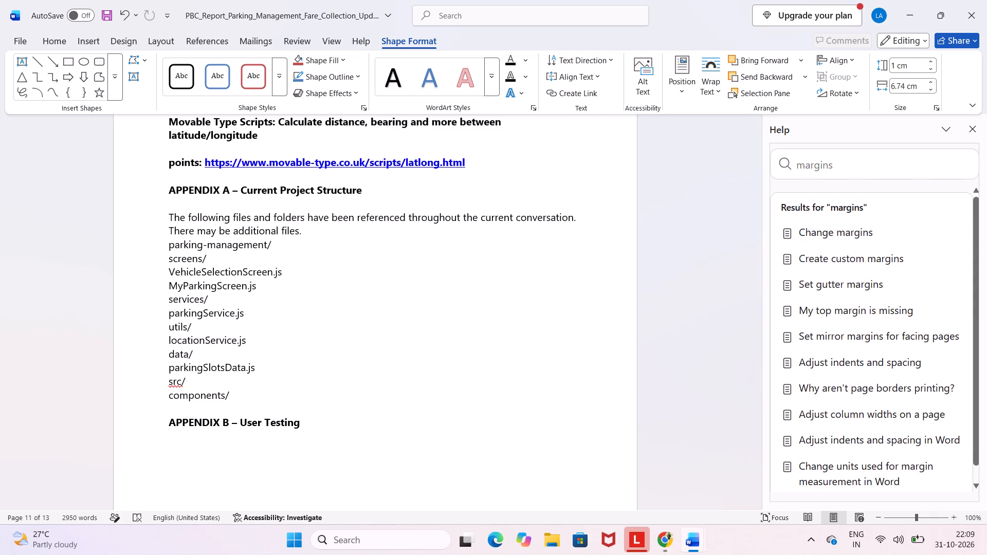
left_click(977, 127)
left_click(977, 127)
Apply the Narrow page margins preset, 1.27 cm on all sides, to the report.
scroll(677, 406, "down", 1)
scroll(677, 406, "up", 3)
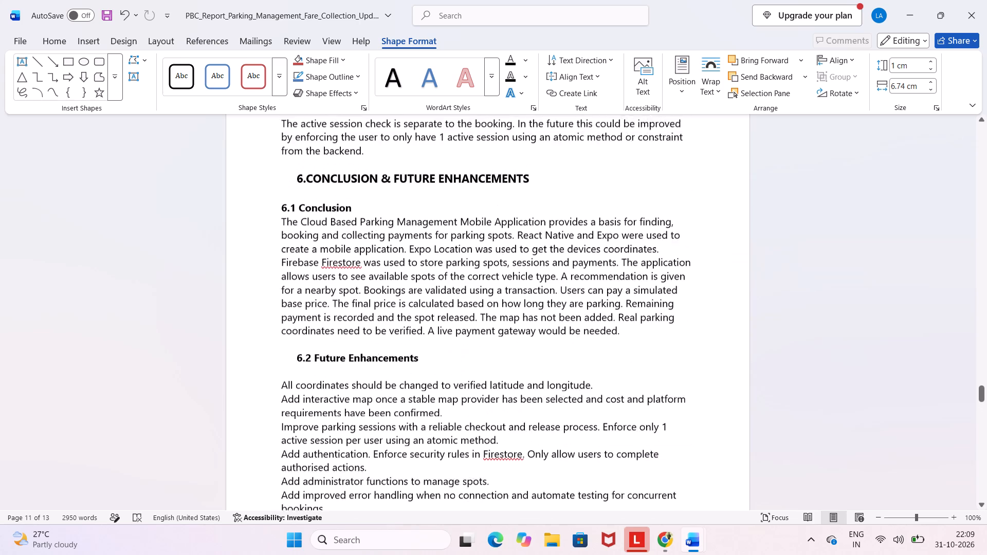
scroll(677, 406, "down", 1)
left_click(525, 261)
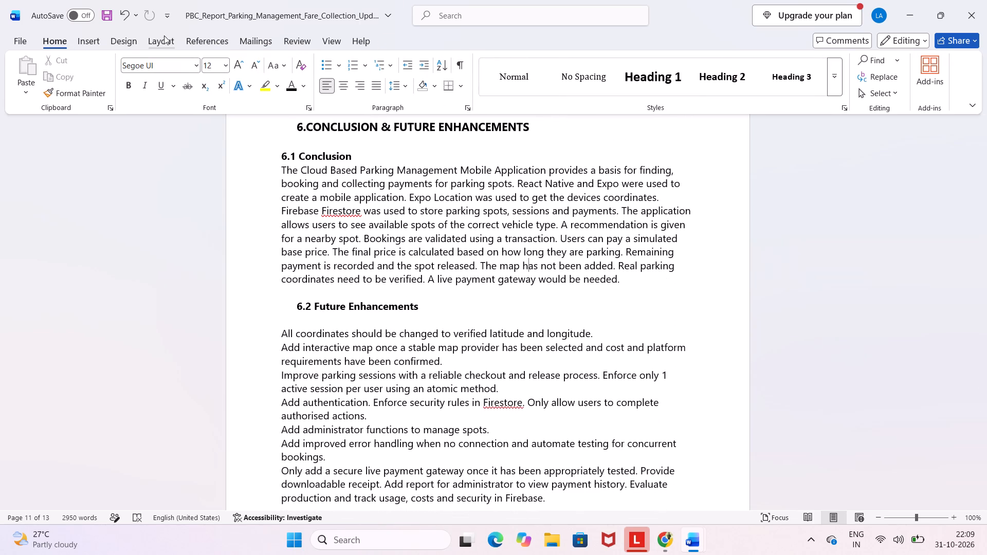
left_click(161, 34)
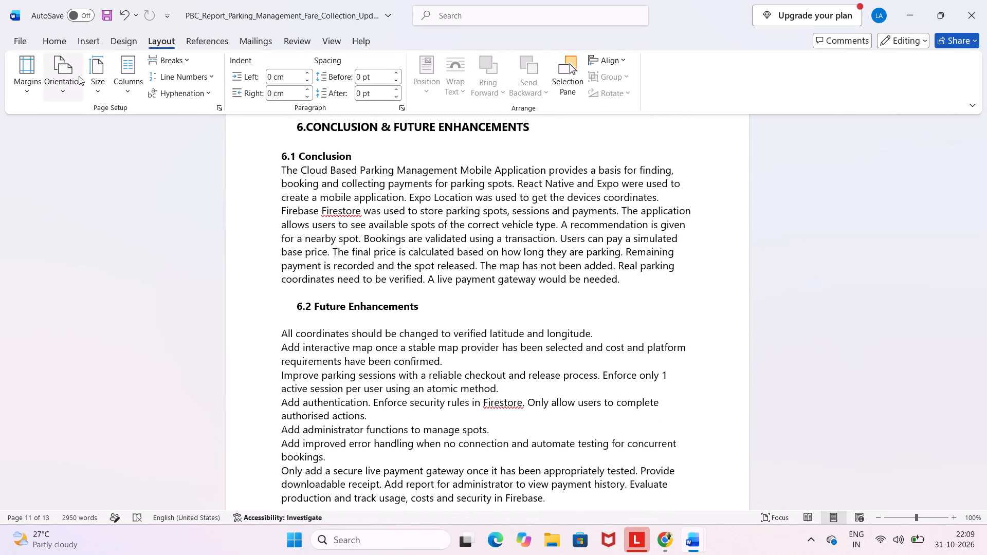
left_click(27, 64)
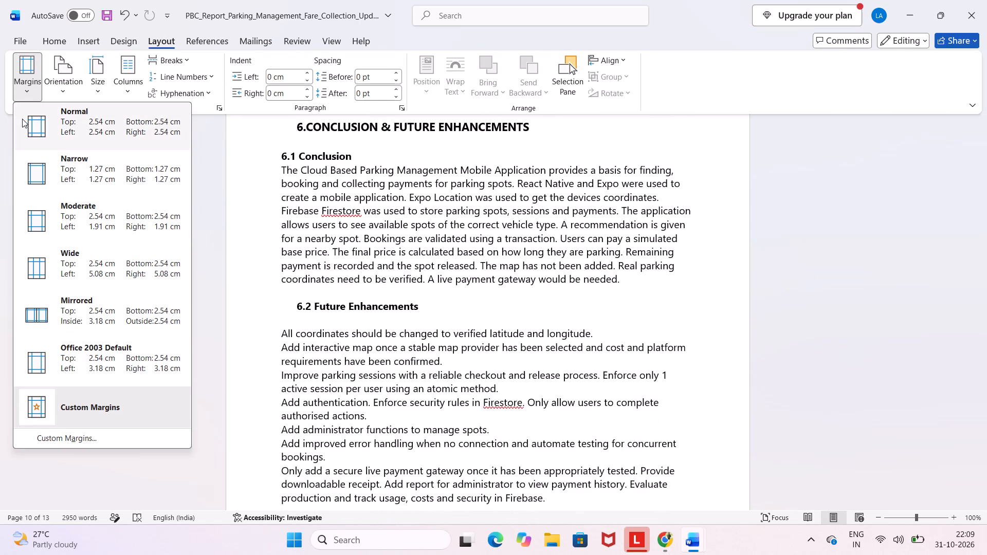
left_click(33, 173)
Apply the Normal page margins preset, 2.54 cm on all sides, and check the appendix pages.
scroll(460, 374, "down", 1)
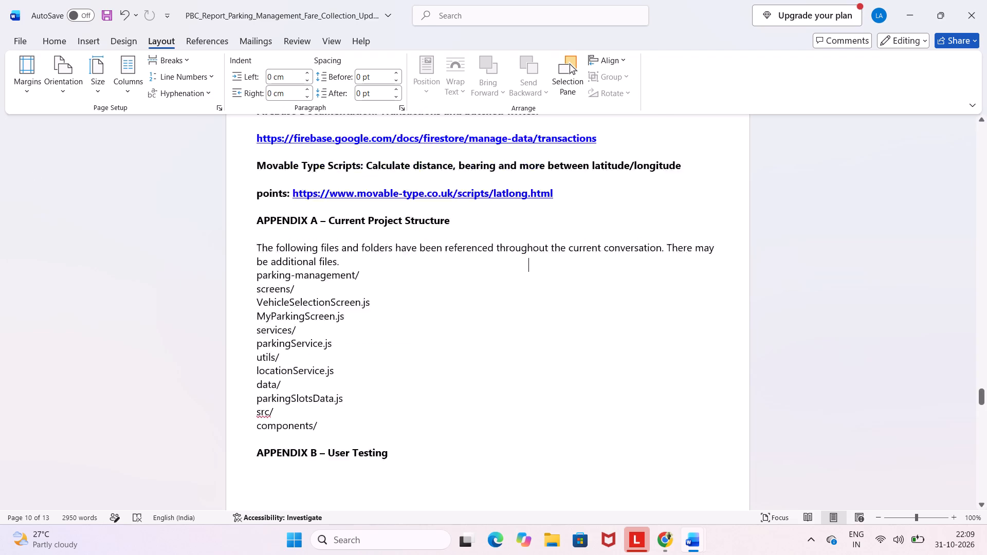
scroll(460, 374, "down", 7)
scroll(460, 374, "right", 1)
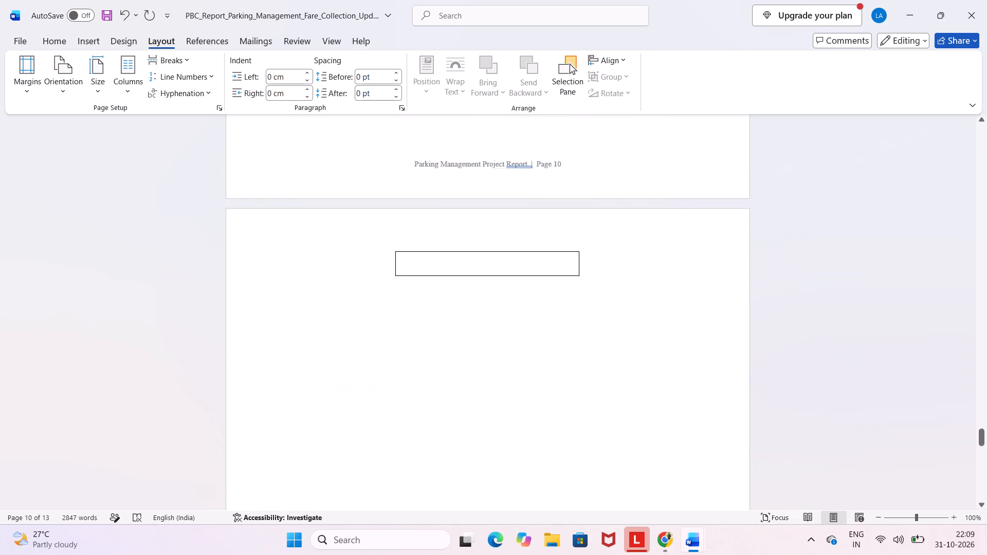
left_click(26, 87)
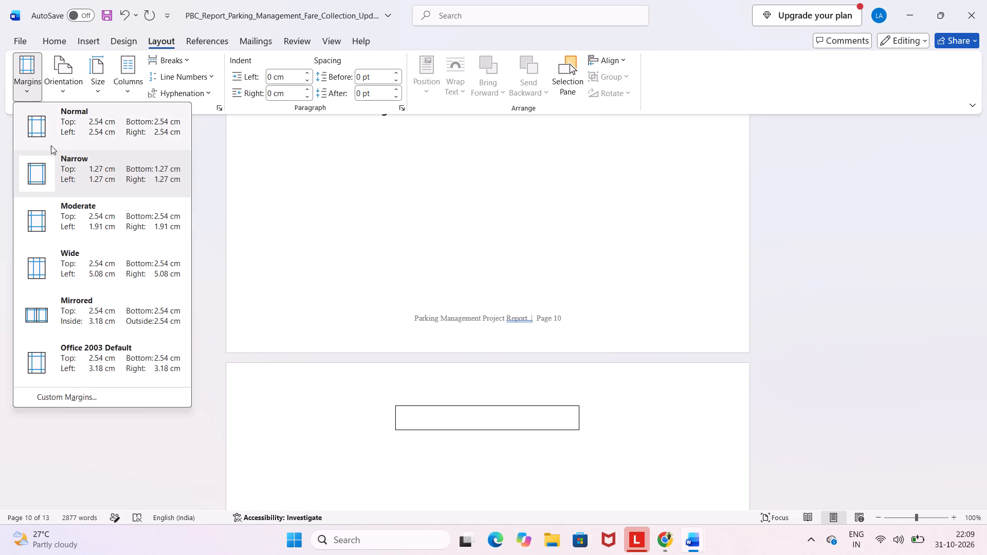
left_click(62, 141)
scroll(293, 373, "down", 4)
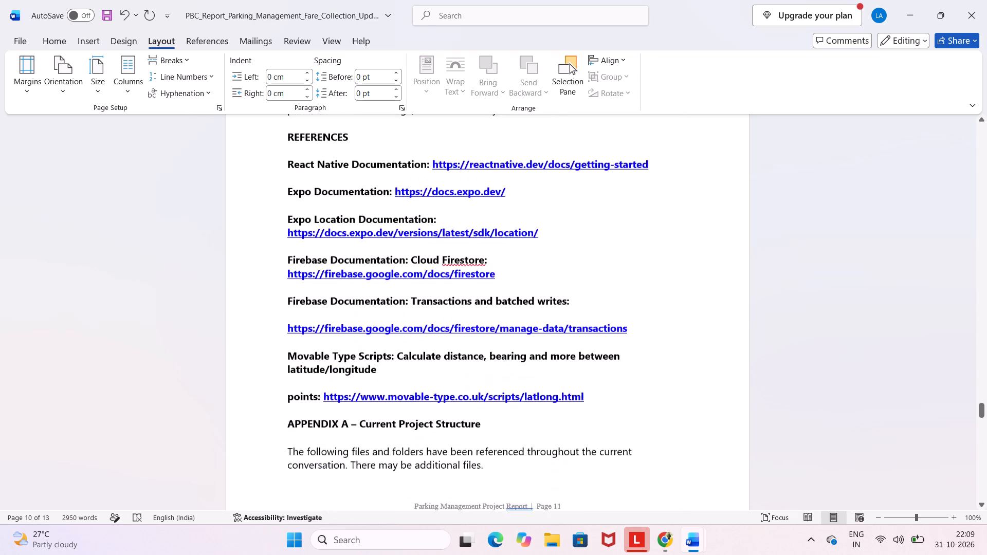
scroll(293, 373, "down", 5)
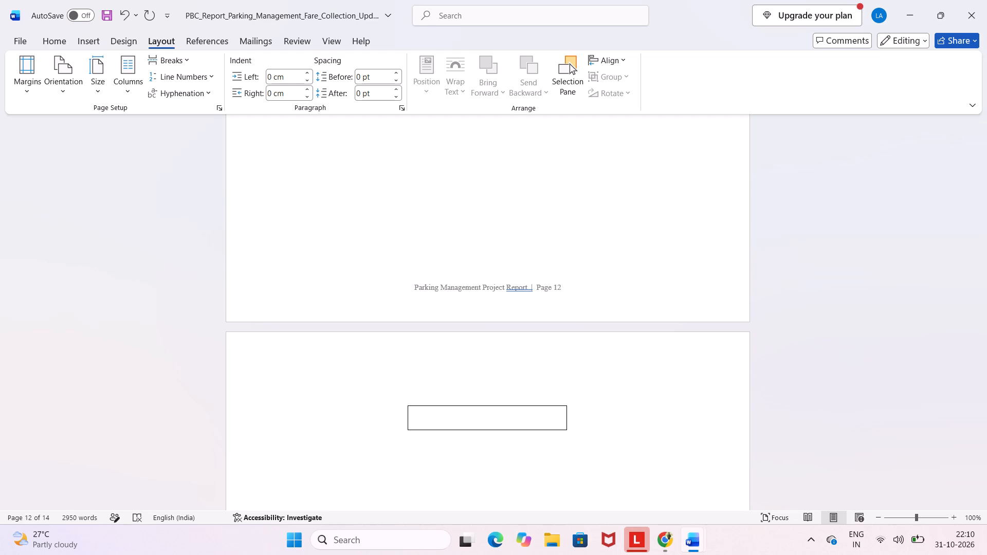
scroll(293, 373, "up", 2)
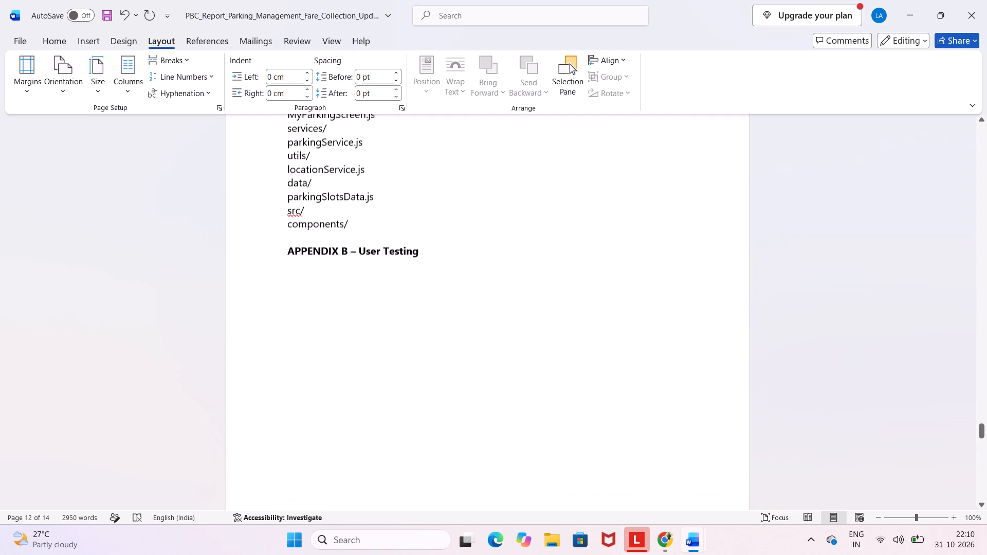
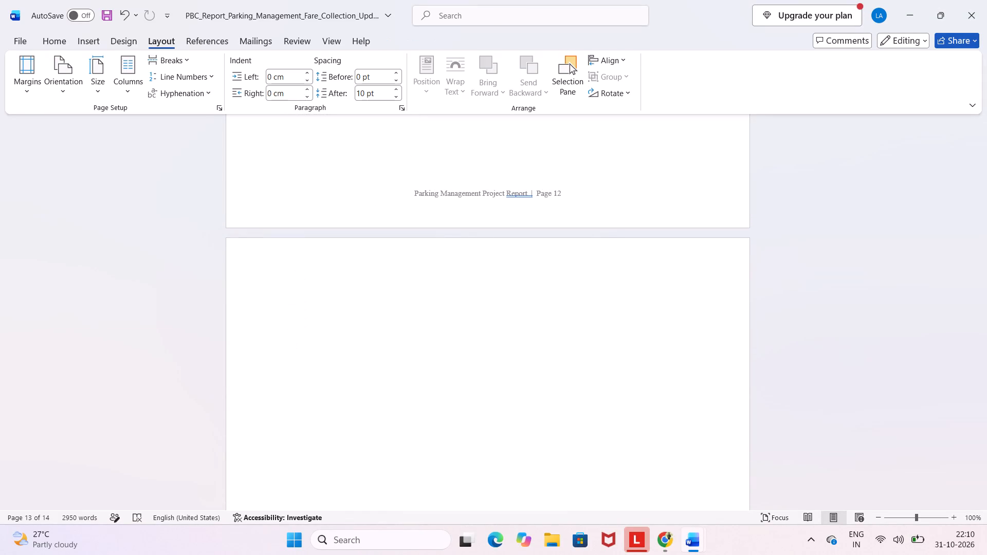
Undo the last three changes, covering the edits around the Appendix B box and the Normal margins preset, and check the references and appendix pages.
scroll(391, 342, "up", 2)
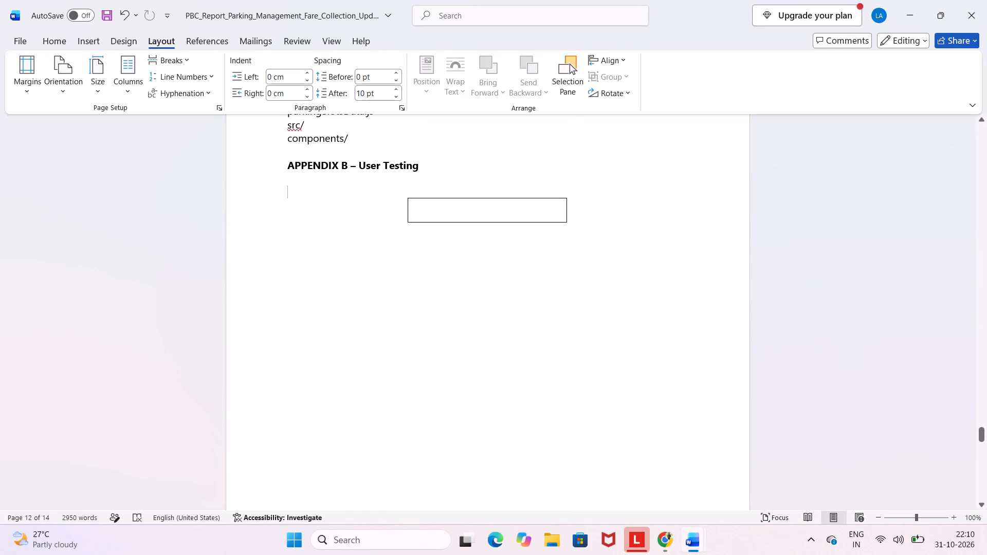
left_click(498, 207)
key("ctrl+z")
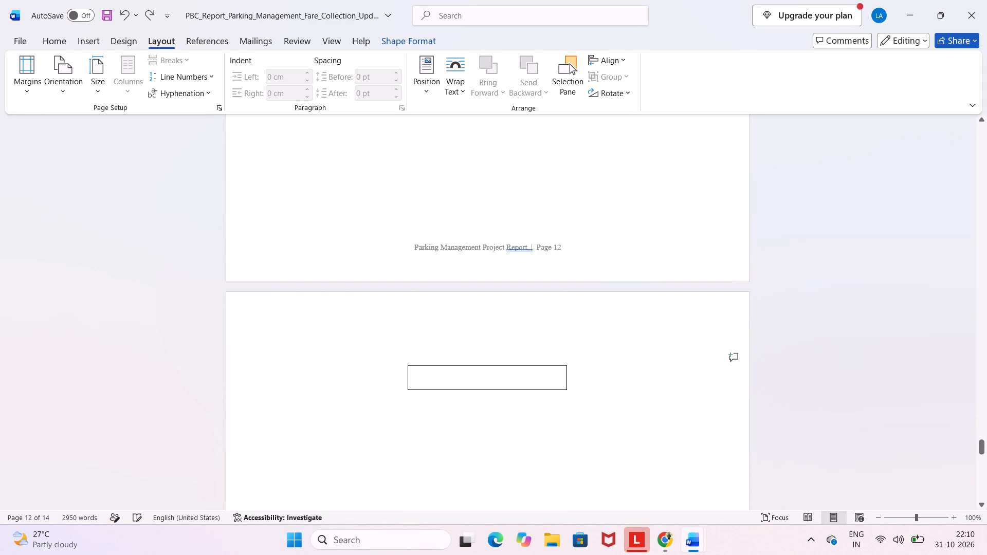
scroll(498, 207, "up", 3)
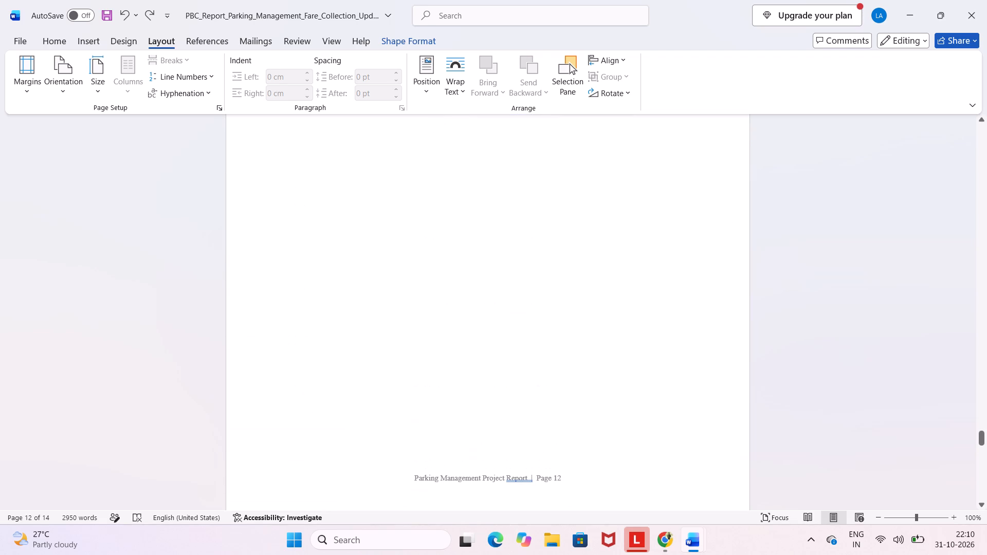
key("ctrl+z")
scroll(498, 207, "up", 1)
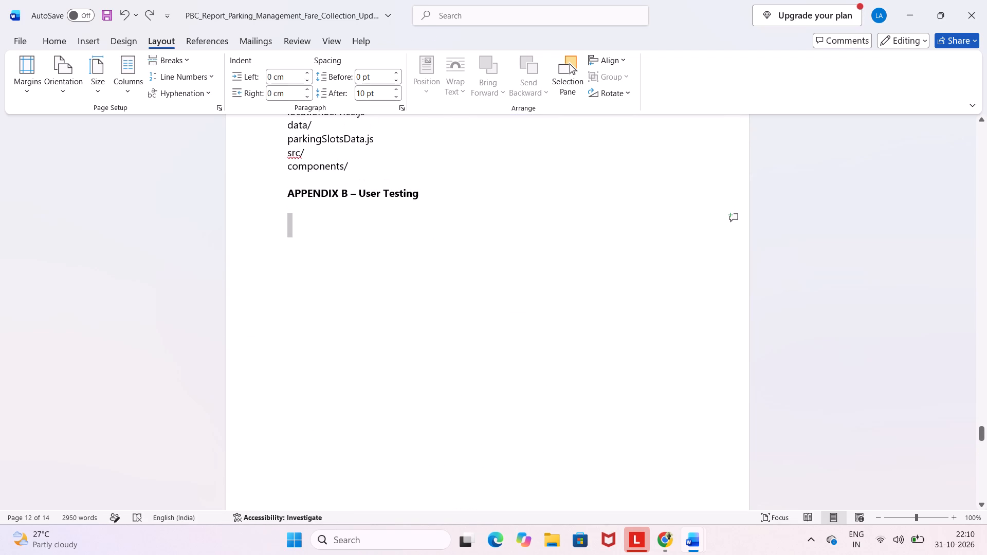
key("ctrl+z")
scroll(491, 254, "down", 1)
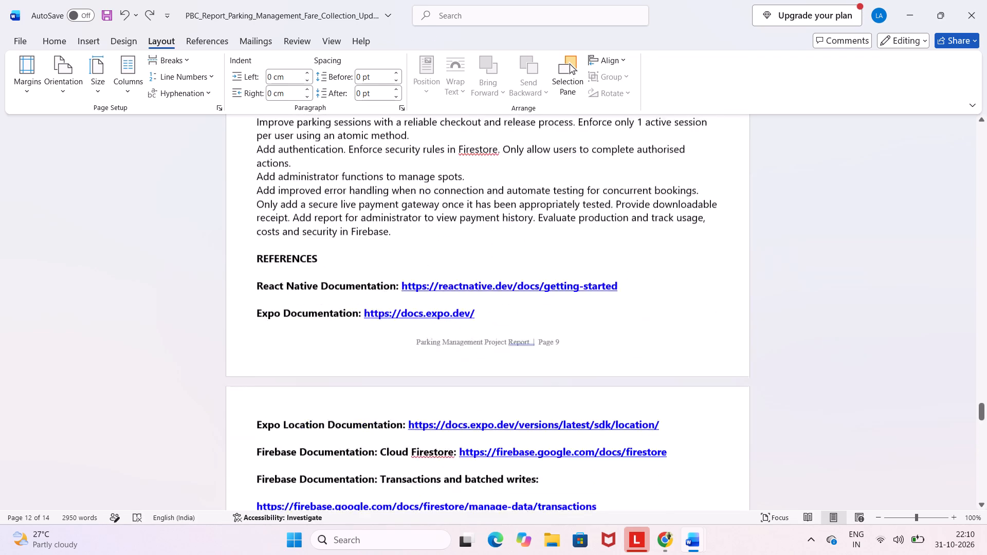
scroll(491, 254, "down", 1)
scroll(491, 254, "up", 4)
scroll(491, 254, "down", 1)
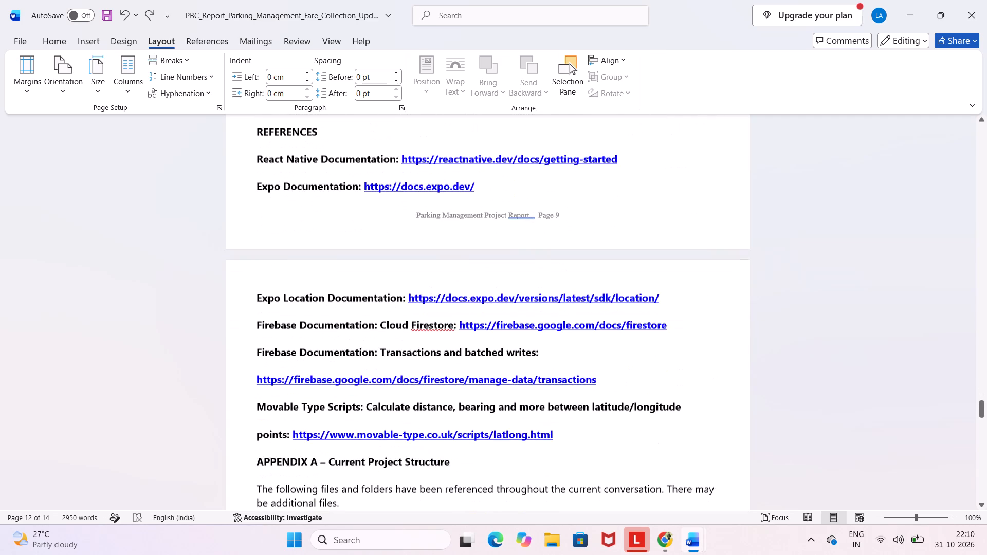
scroll(491, 254, "down", 4)
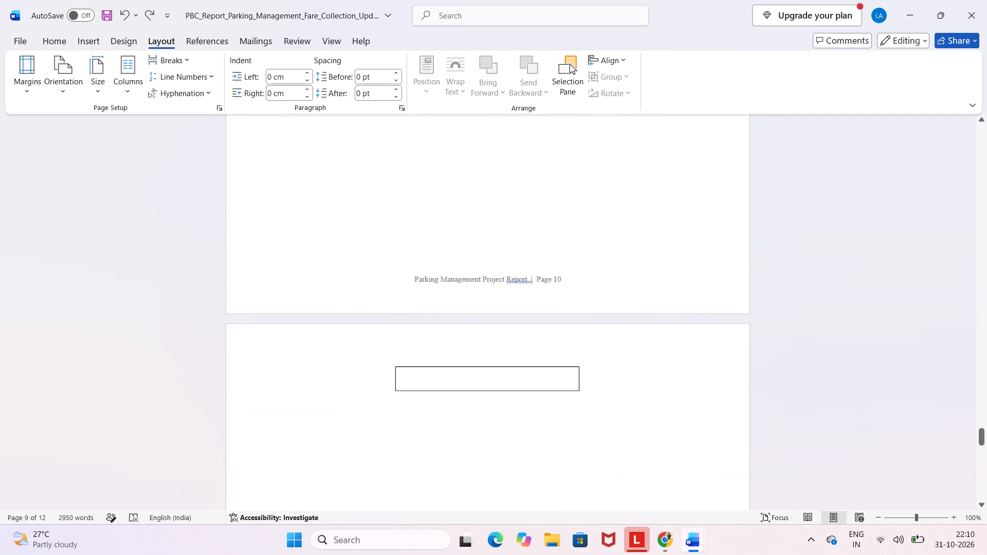
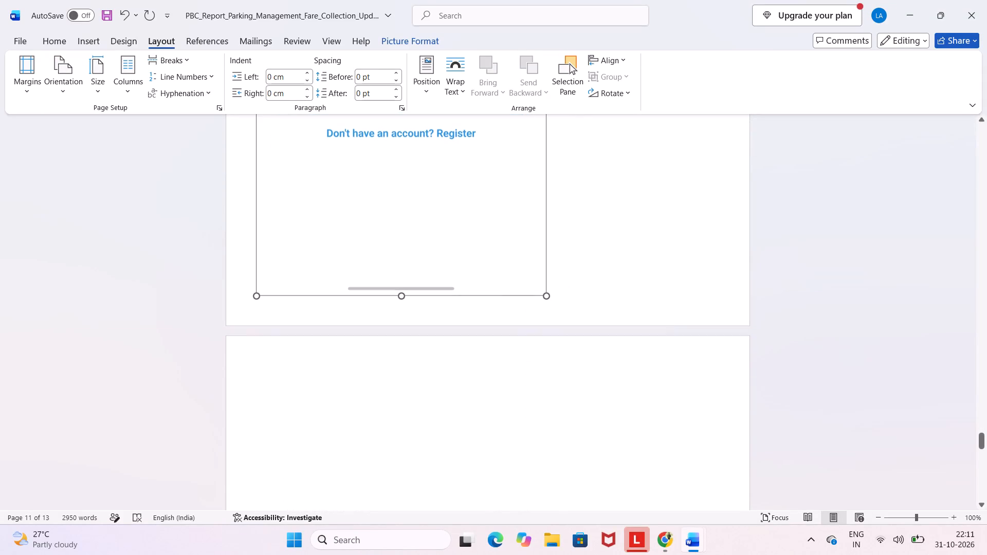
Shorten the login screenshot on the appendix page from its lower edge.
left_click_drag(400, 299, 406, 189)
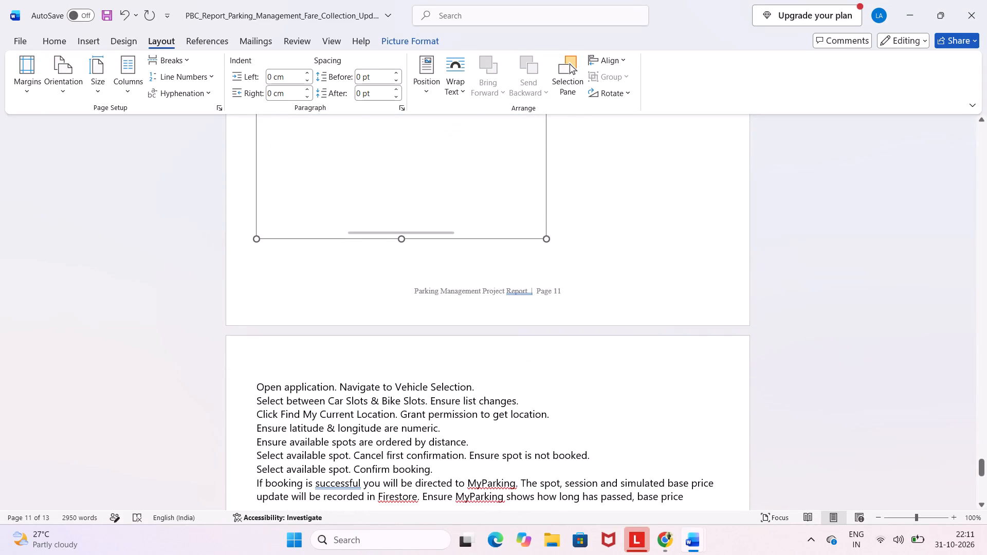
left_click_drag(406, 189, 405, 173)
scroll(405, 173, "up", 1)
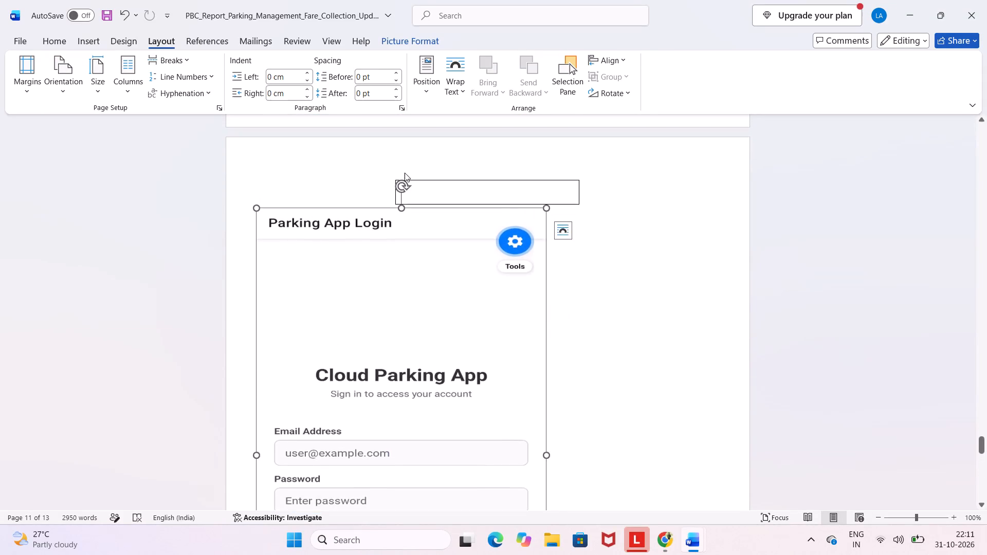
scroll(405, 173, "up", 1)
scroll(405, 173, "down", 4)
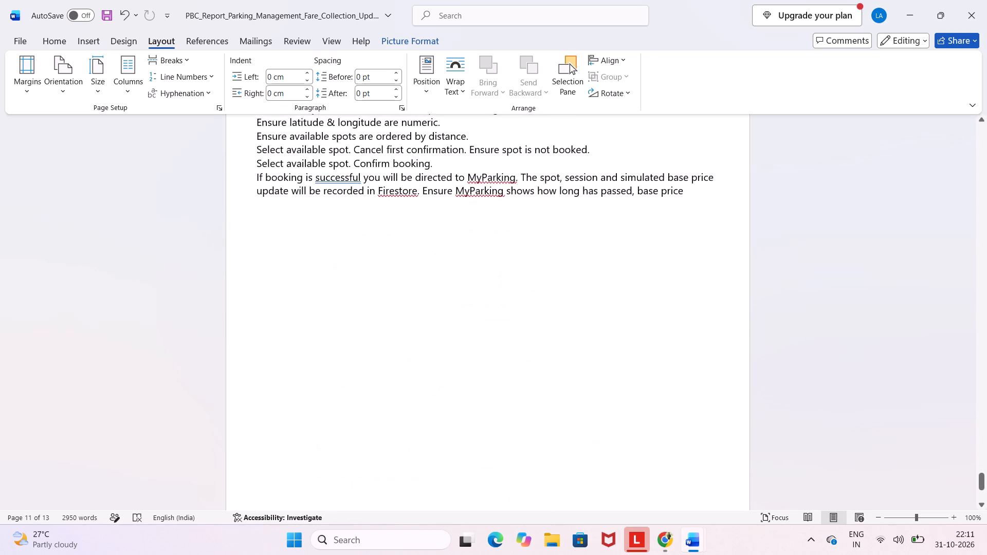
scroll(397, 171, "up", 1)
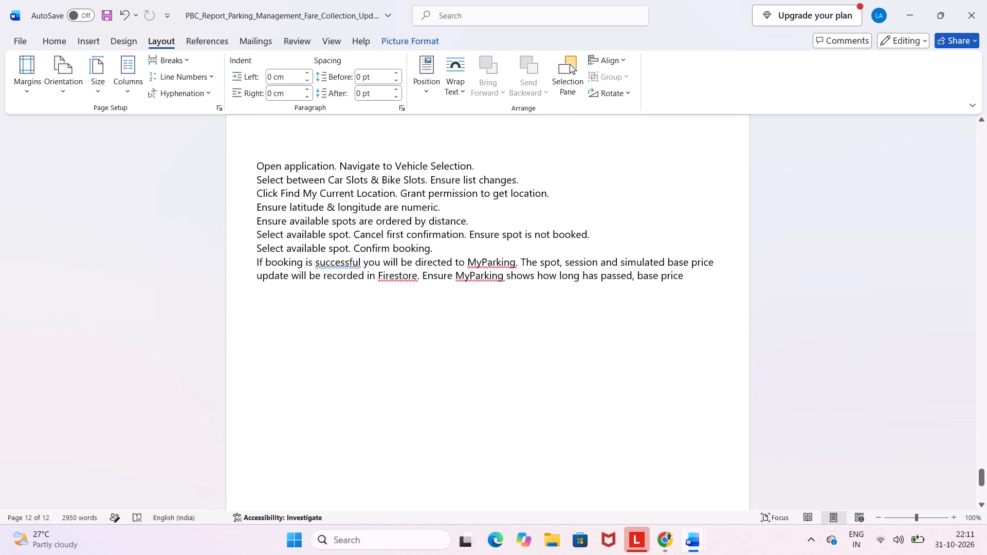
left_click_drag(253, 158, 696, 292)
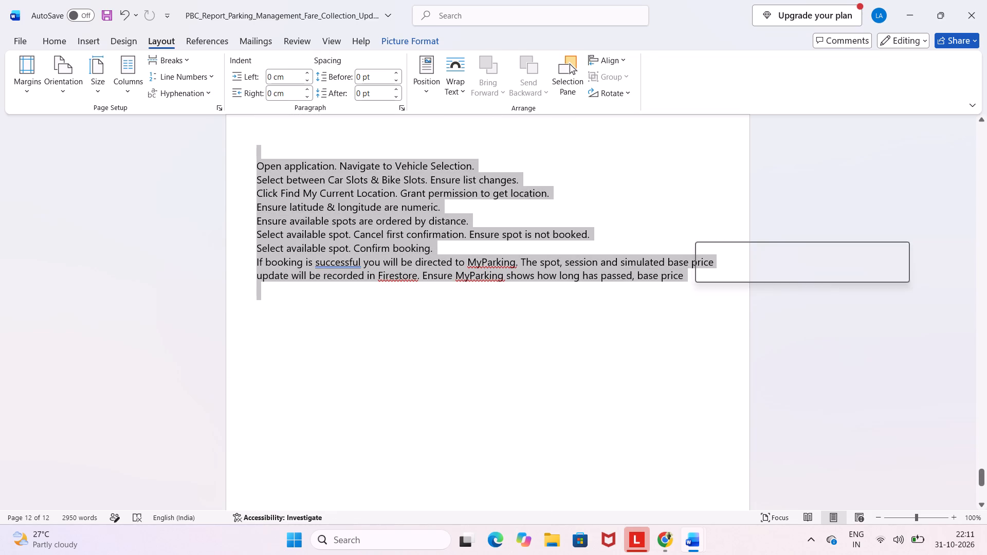
Undo the recent appendix changes, covering the login screenshot, the quote text box and the page margins.
key("ctrl+z")
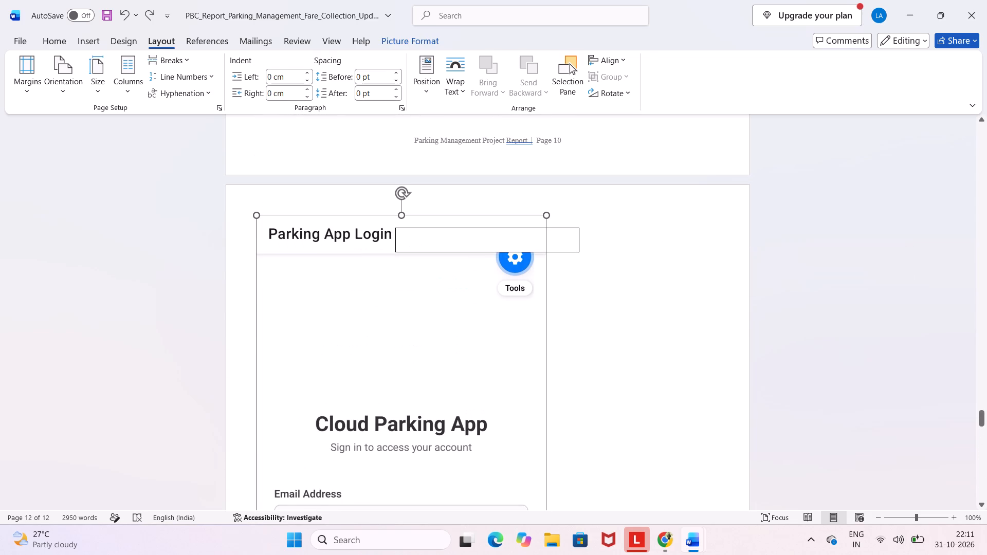
scroll(696, 292, "up", 2)
key("ctrl+z")
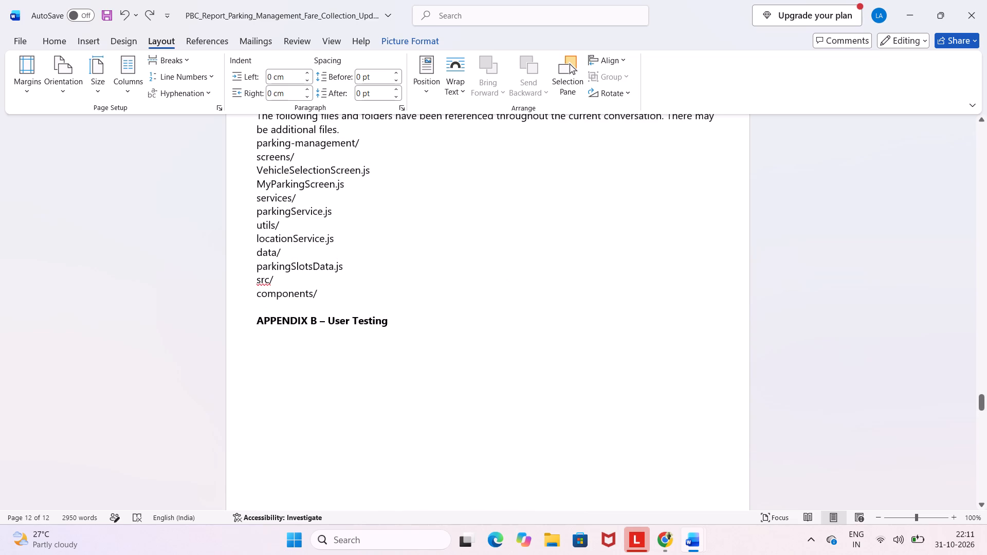
key("ctrl+z")
key("ctrl+z")
scroll(696, 292, "up", 1)
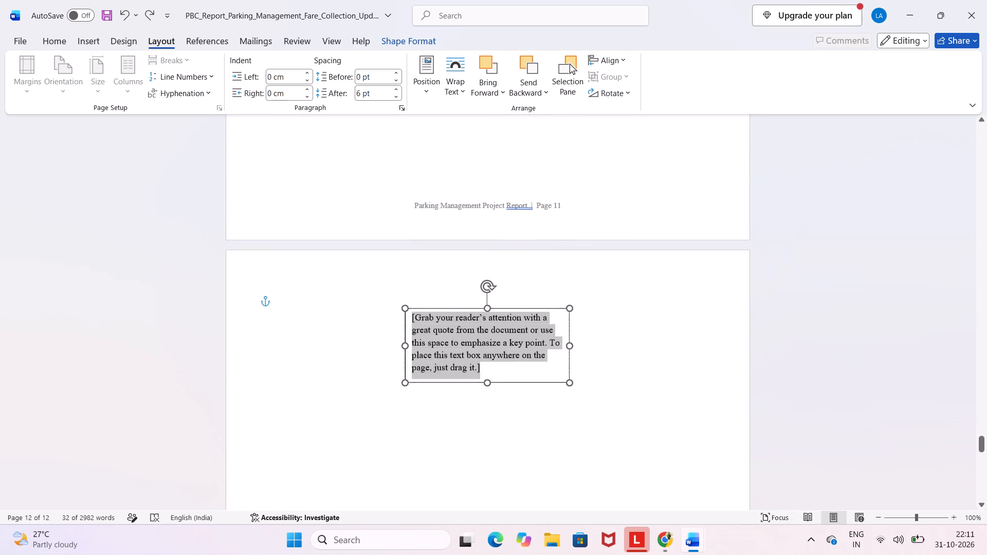
key("ctrl+z")
key("ctrl+z")
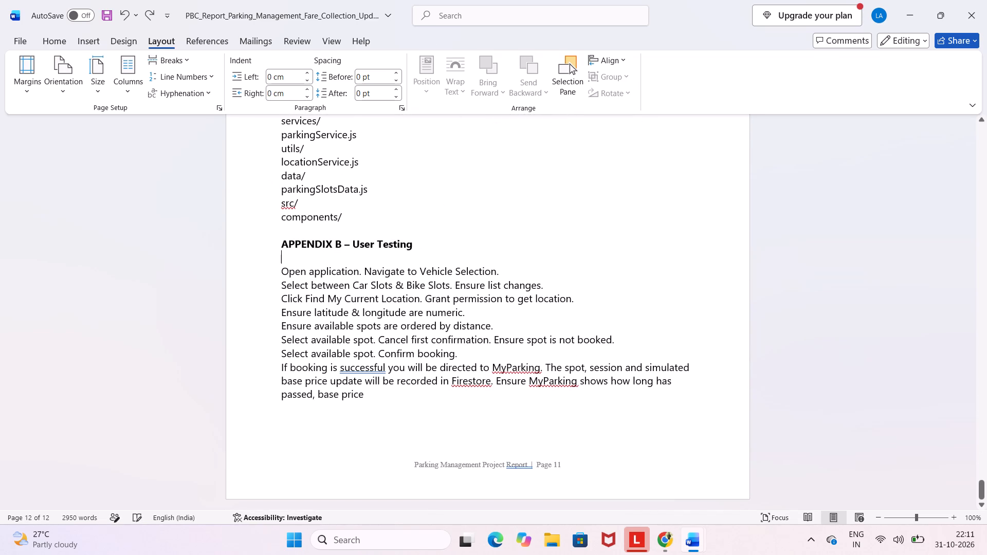
scroll(616, 383, "down", 2)
scroll(437, 339, "down", 3)
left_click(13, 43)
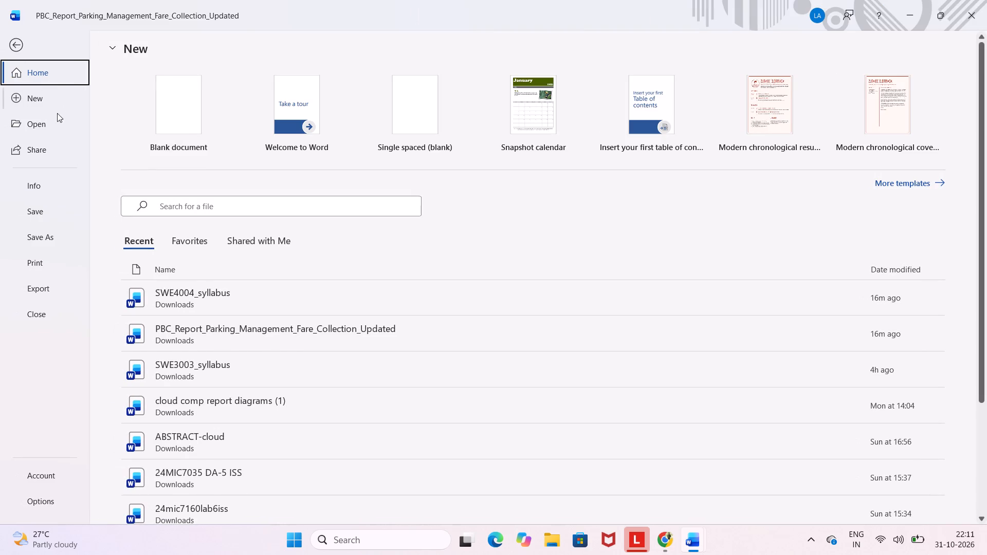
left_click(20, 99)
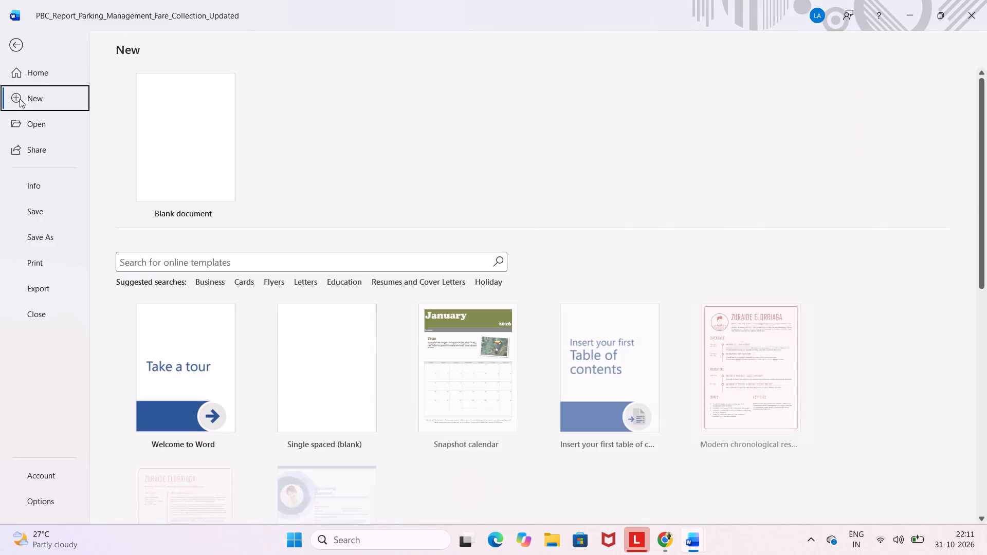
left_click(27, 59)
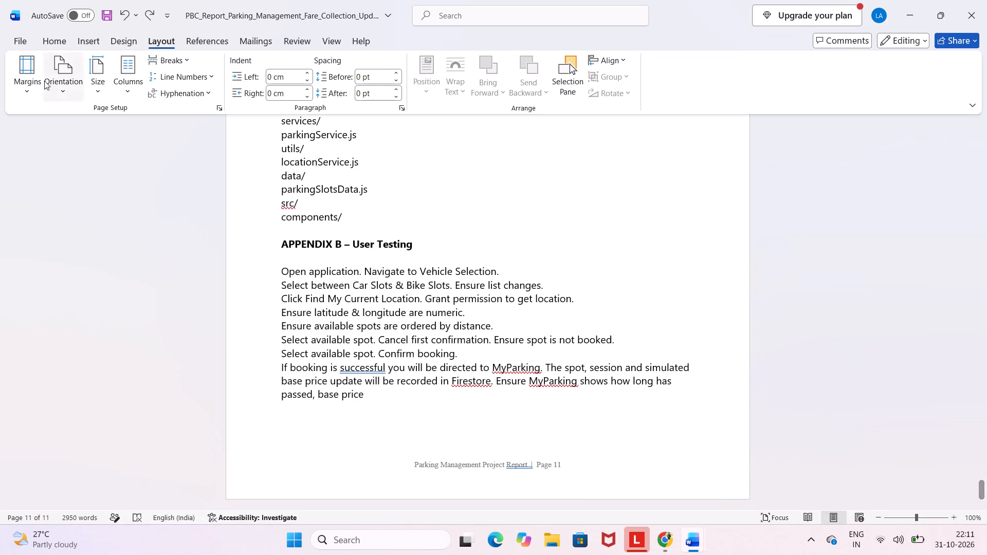
Insert a blank page between the APPENDIX B – User Testing heading and its test steps.
left_click(93, 42)
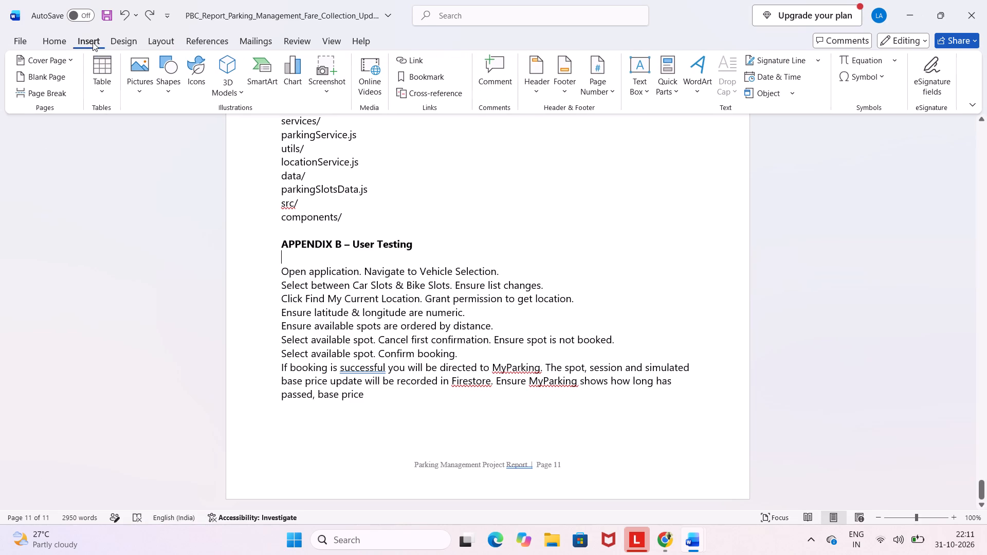
left_click(33, 75)
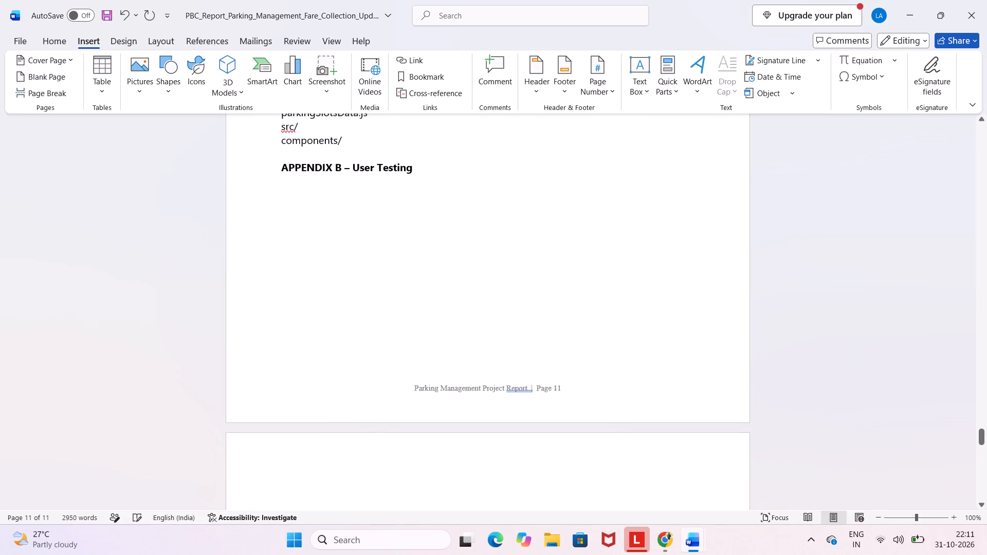
Copy all the user testing steps from the last page and paste them after the Appendix B heading.
scroll(279, 198, "down", 1)
scroll(322, 284, "down", 3)
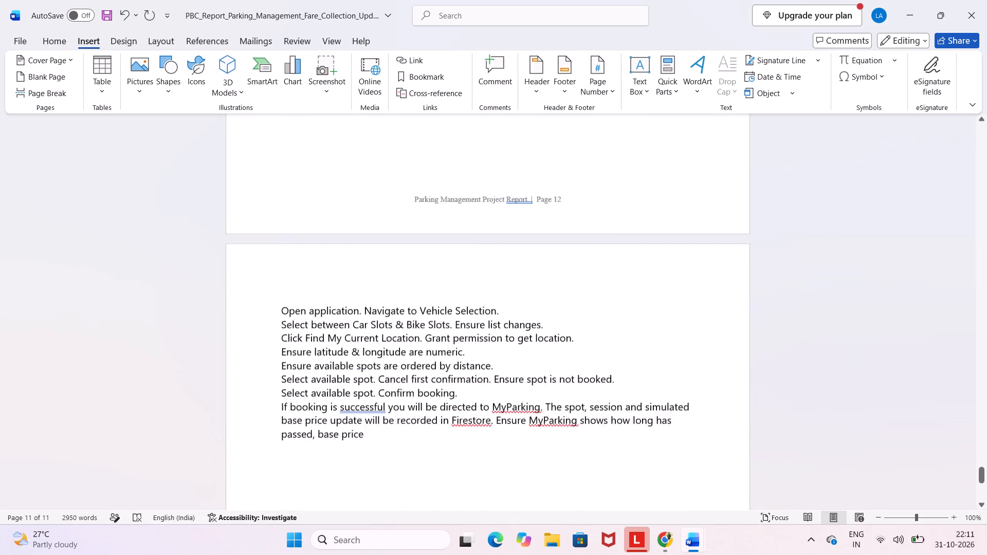
scroll(322, 284, "down", 1)
left_click_drag(388, 381, 281, 243)
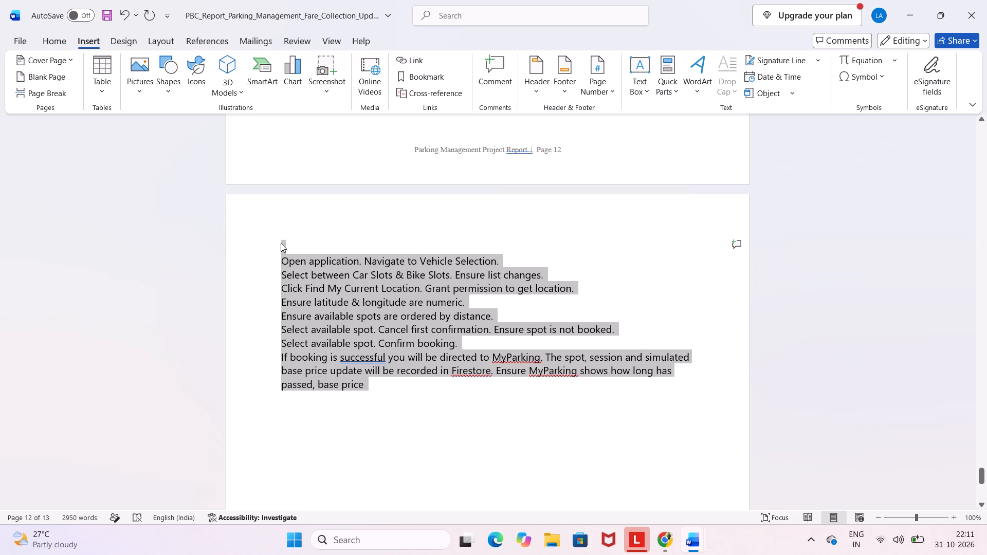
key("ctrl+c")
scroll(281, 243, "up", 3)
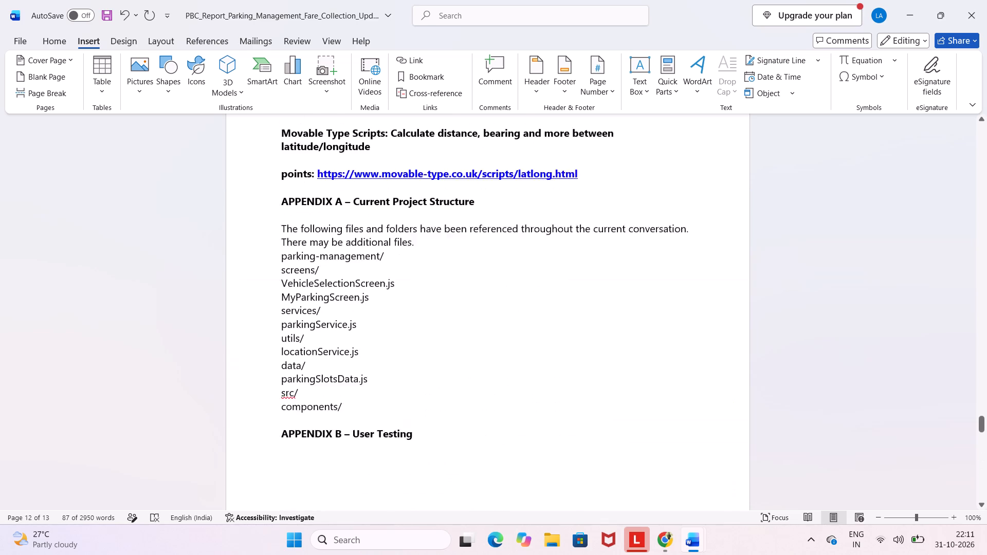
scroll(325, 389, "down", 1)
left_click(317, 362)
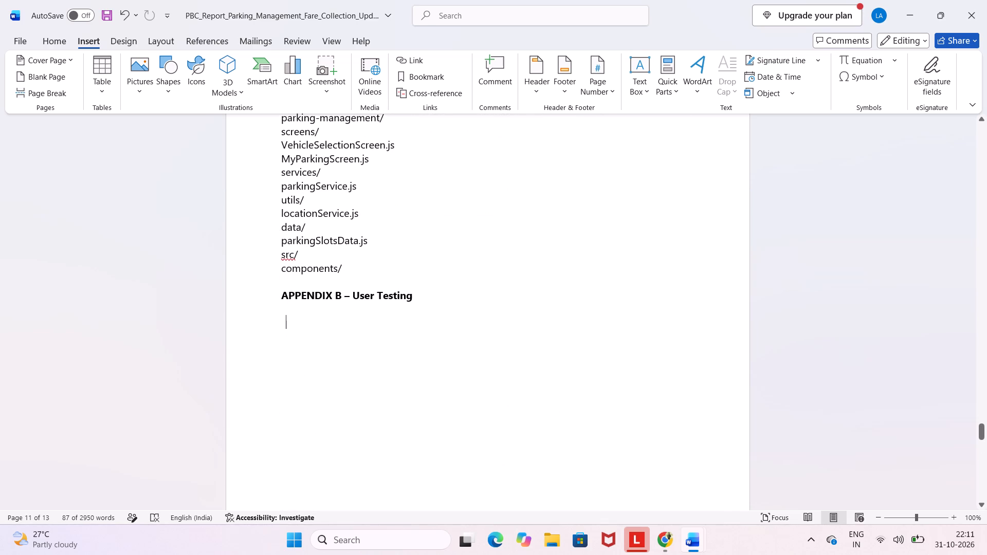
key("ctrl+v")
scroll(317, 362, "up", 1)
scroll(317, 362, "down", 1)
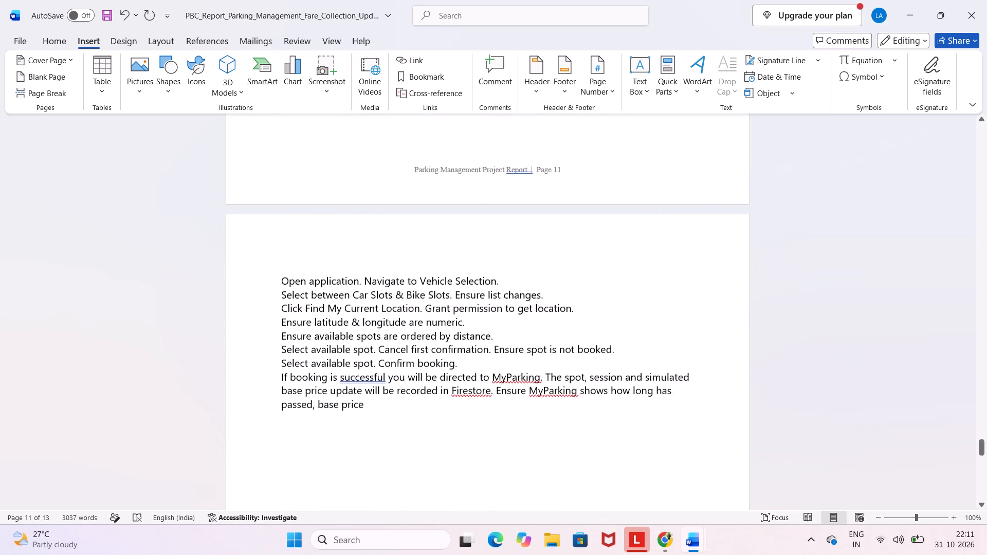
left_click_drag(393, 368, 284, 280)
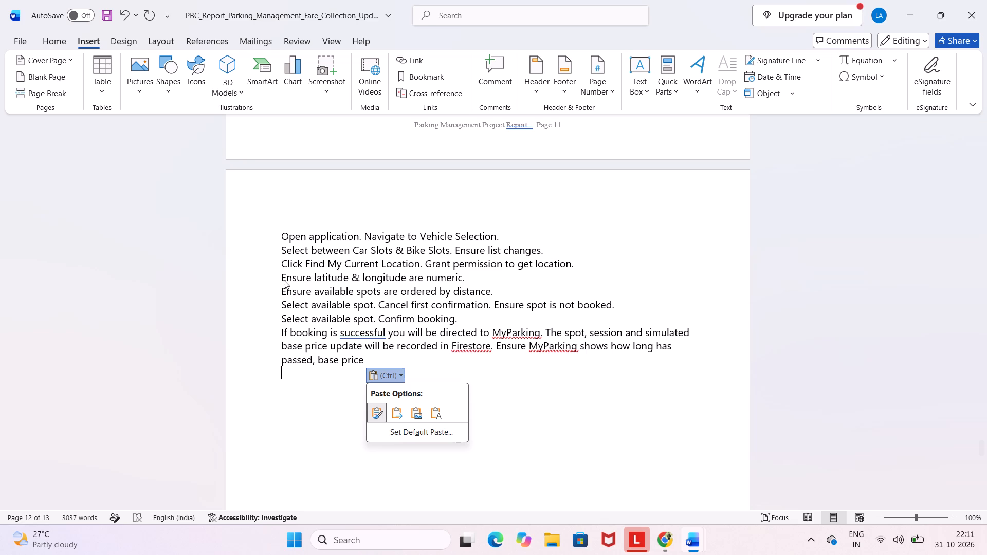
scroll(286, 242, "up", 2)
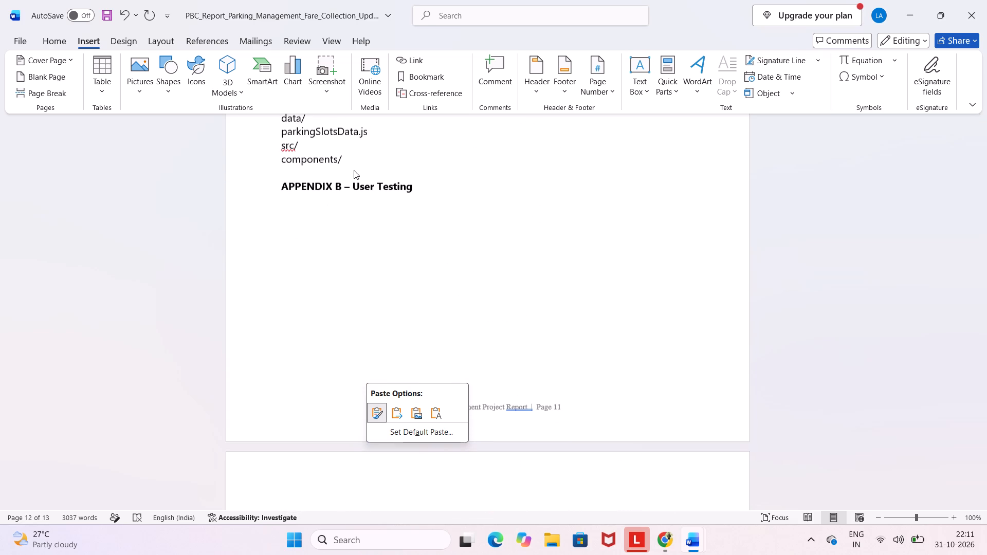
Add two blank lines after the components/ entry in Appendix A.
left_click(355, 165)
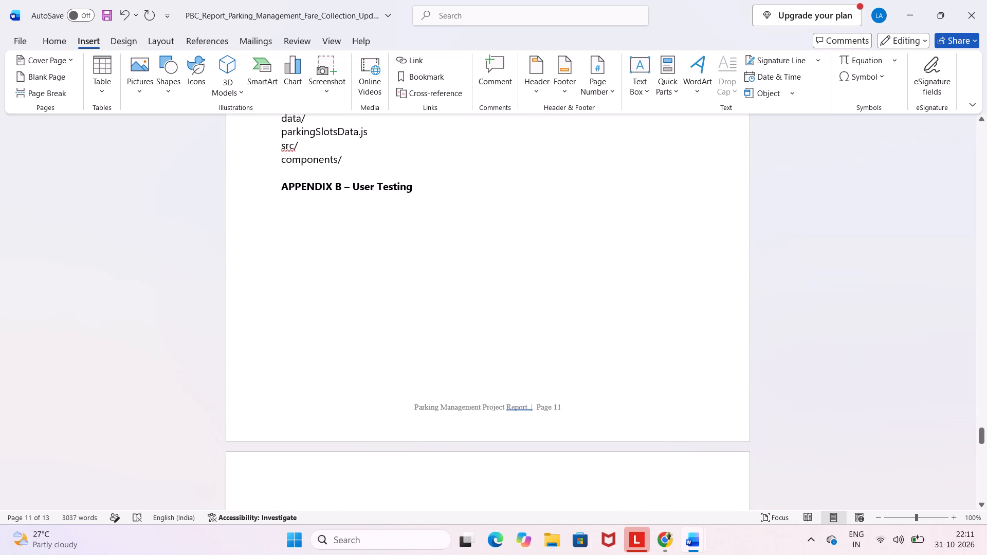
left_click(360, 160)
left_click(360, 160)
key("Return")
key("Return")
Copy the user testing steps from page 12 and place the cursor below the Appendix B heading.
scroll(360, 160, "down", 2)
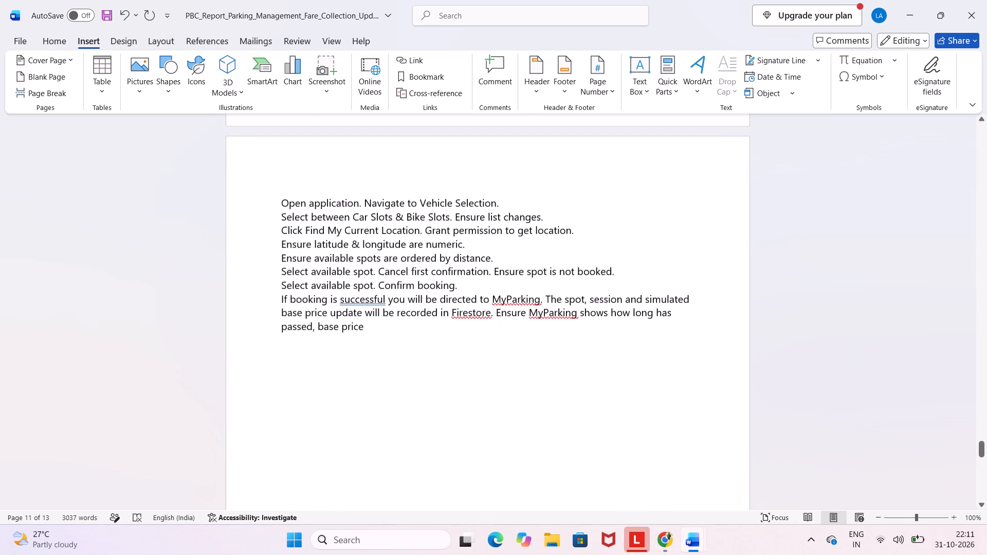
left_click_drag(380, 336, 290, 197)
key("ctrl+c")
scroll(290, 197, "up", 1)
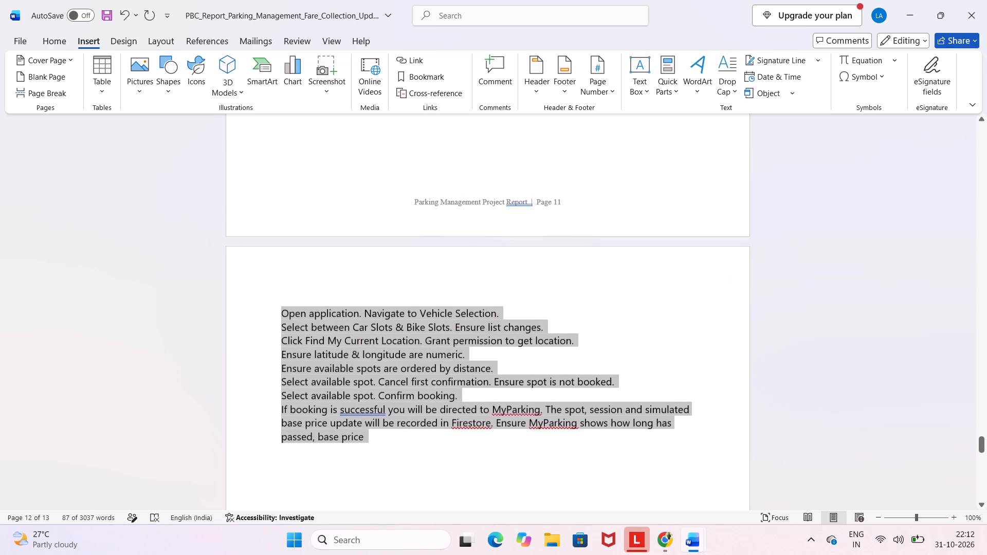
scroll(339, 144, "up", 1)
left_click(427, 143)
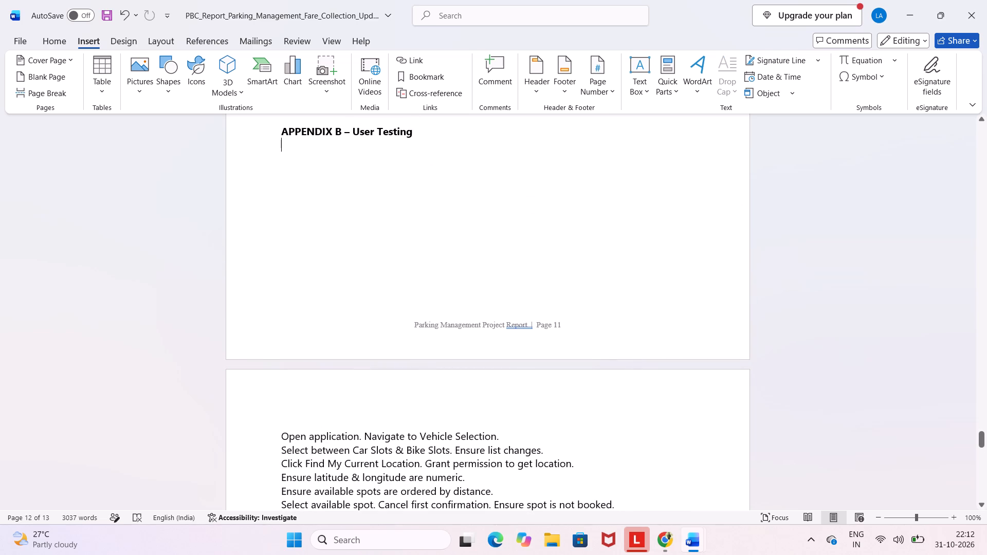
left_click(428, 139)
Delete the three blank lines between the components/ entry and the APPENDIX B – User Testing heading.
scroll(371, 136, "up", 1)
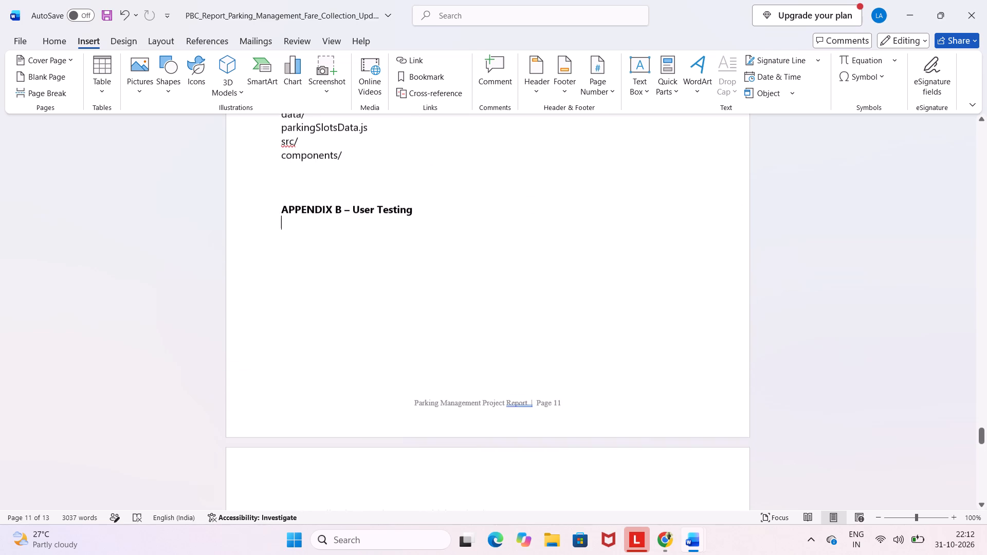
left_click(291, 178)
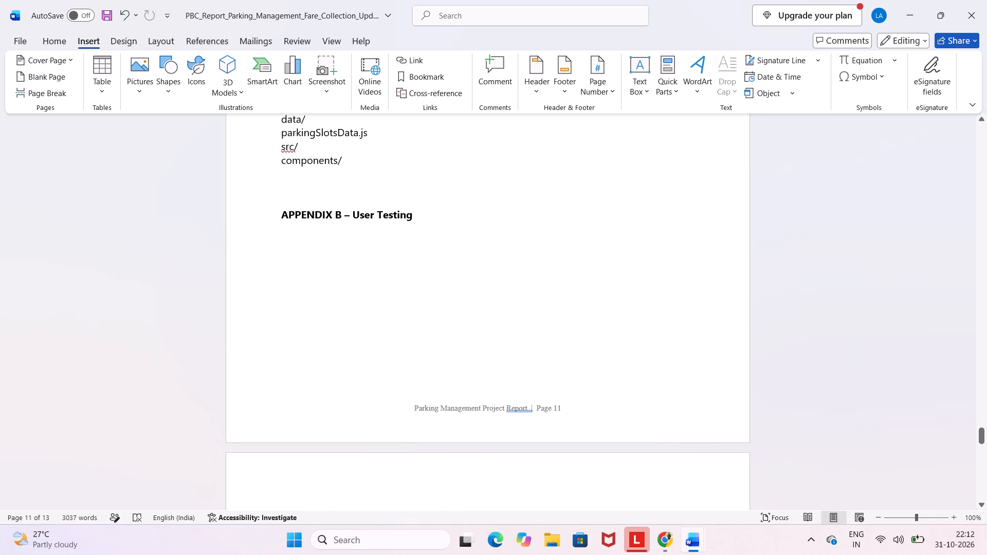
left_click(291, 195)
key("BackSpace")
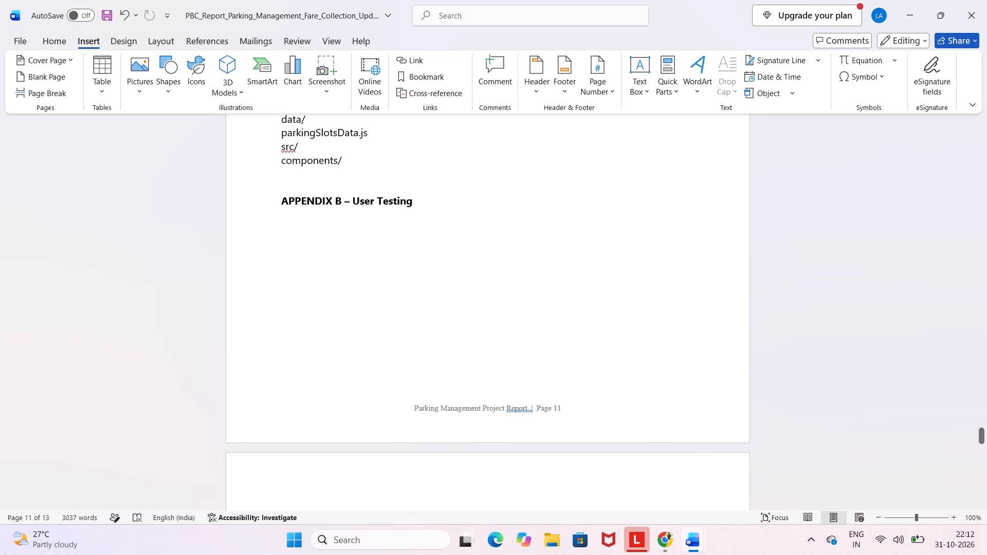
key("BackSpace")
key("BackSpace")
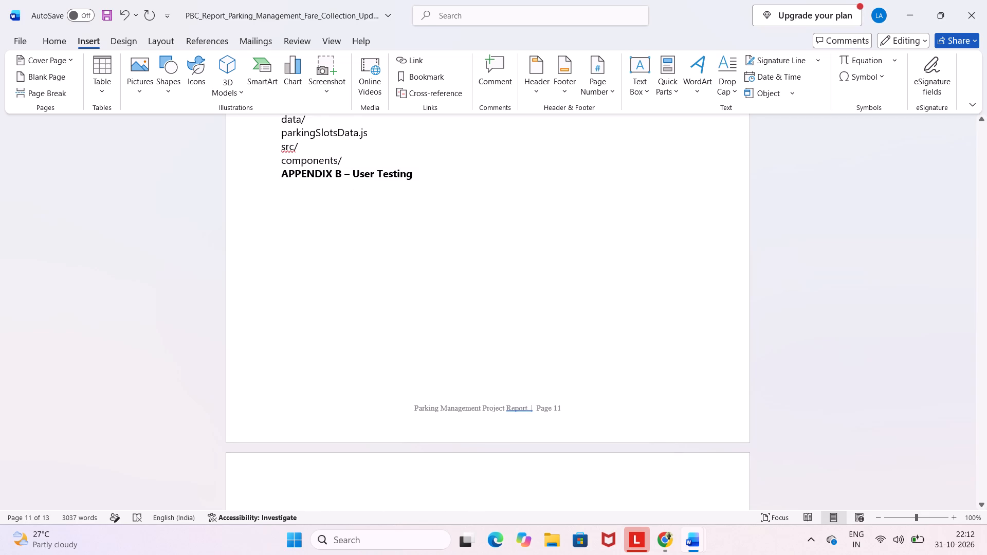
Paste the copied test steps below the APPENDIX B – User Testing heading, separated from it by one blank line.
left_click(437, 185)
key("ctrl+v")
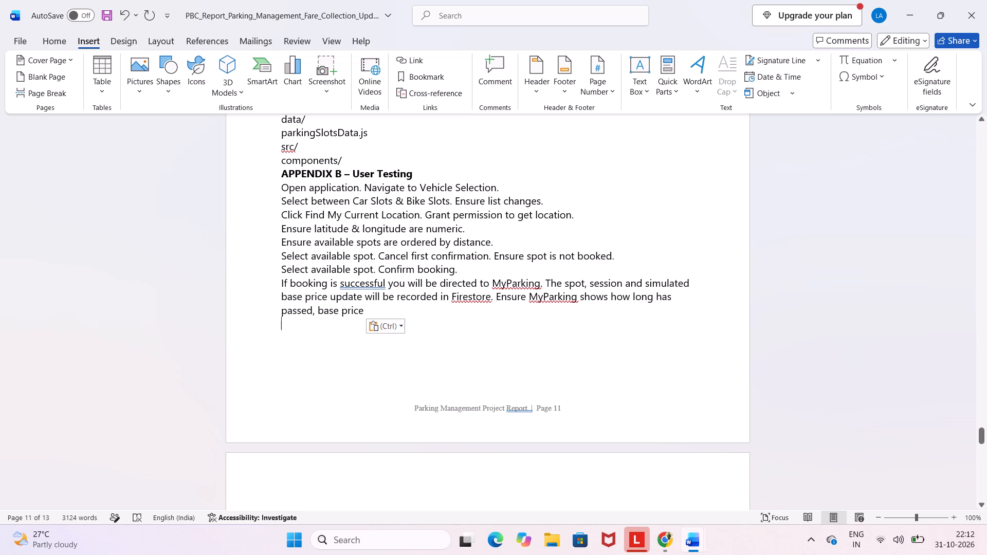
left_click(430, 180)
left_click(430, 180)
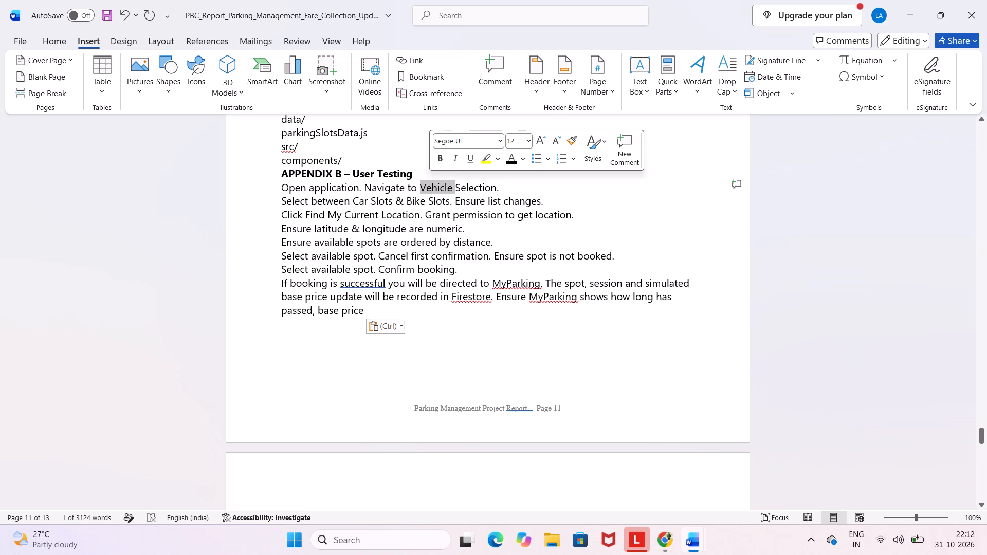
left_click(424, 172)
key("Return")
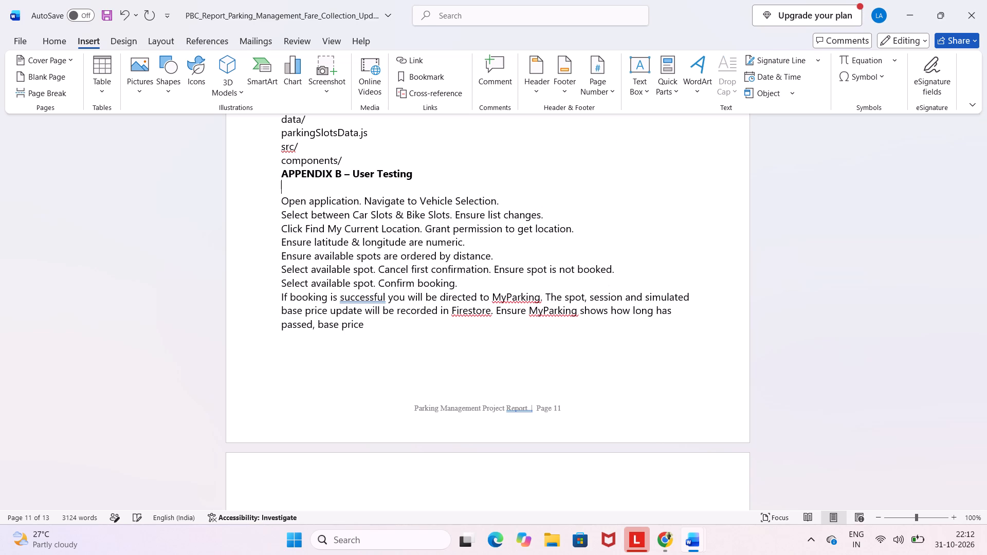
Select the duplicate user testing steps on page 12.
scroll(424, 172, "down", 2)
left_click_drag(418, 324, 318, 233)
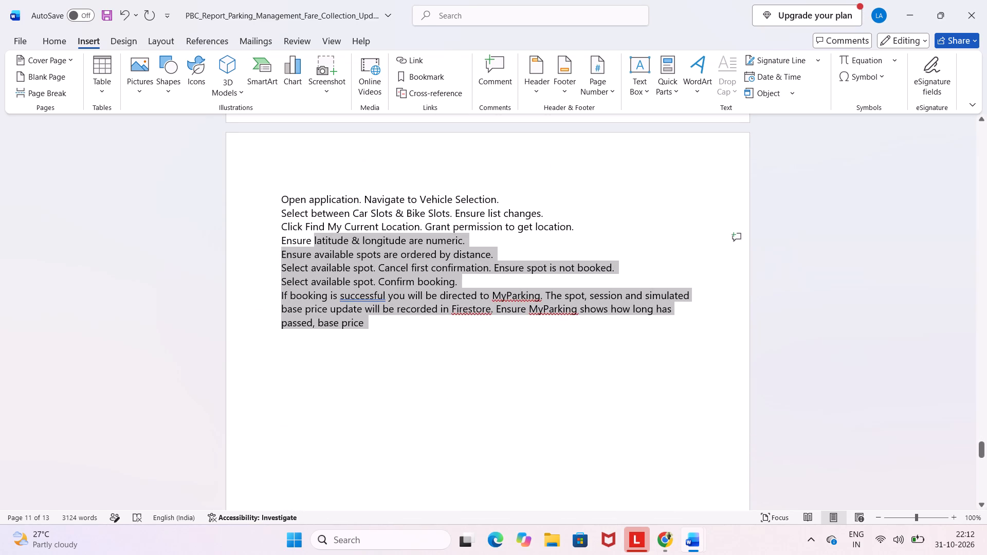
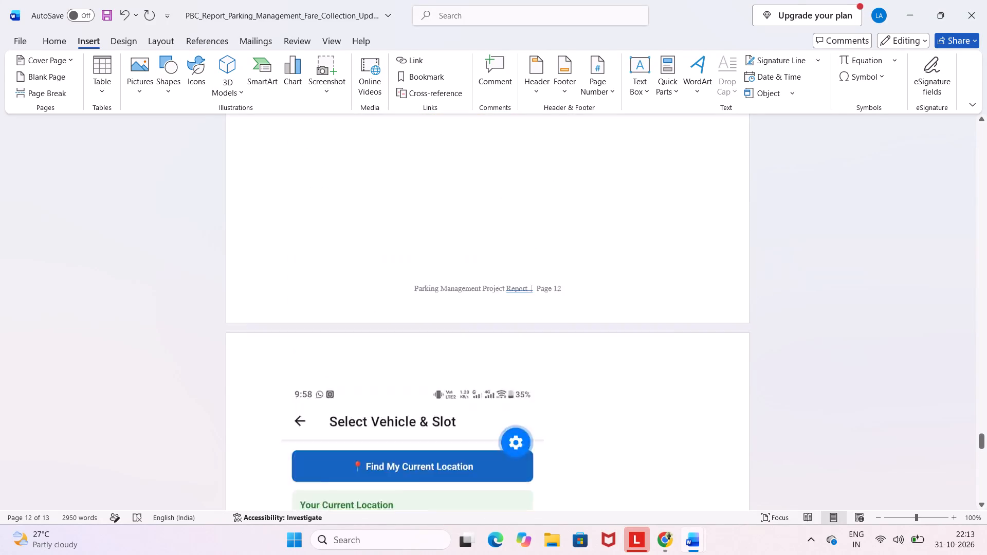
Reduce the height of the Select Vehicle & Slot screenshot on page 13 from its bottom edge, keeping its width.
scroll(406, 356, "down", 1)
left_click(406, 356)
scroll(406, 356, "up", 1)
scroll(406, 356, "down", 1)
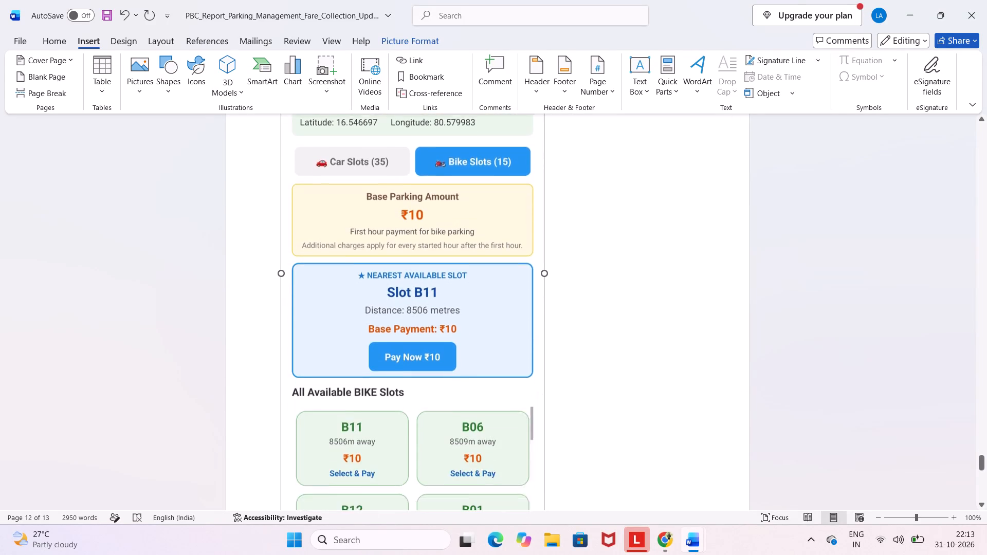
scroll(406, 356, "down", 3)
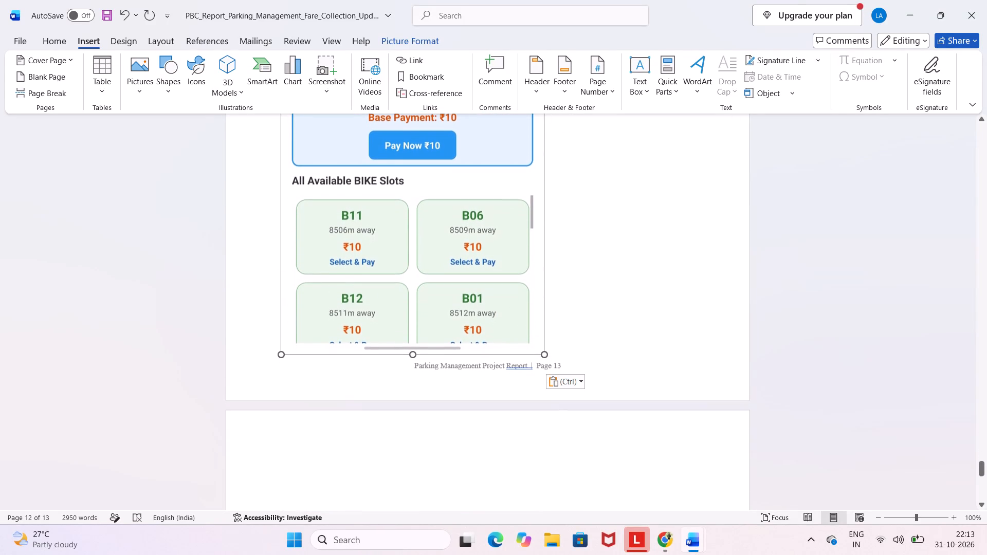
left_click_drag(409, 355, 408, 161)
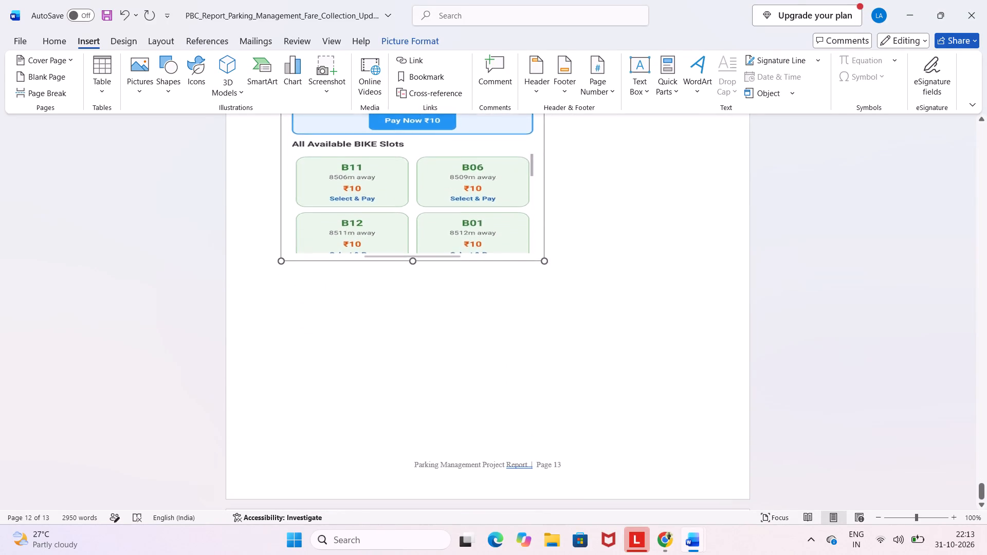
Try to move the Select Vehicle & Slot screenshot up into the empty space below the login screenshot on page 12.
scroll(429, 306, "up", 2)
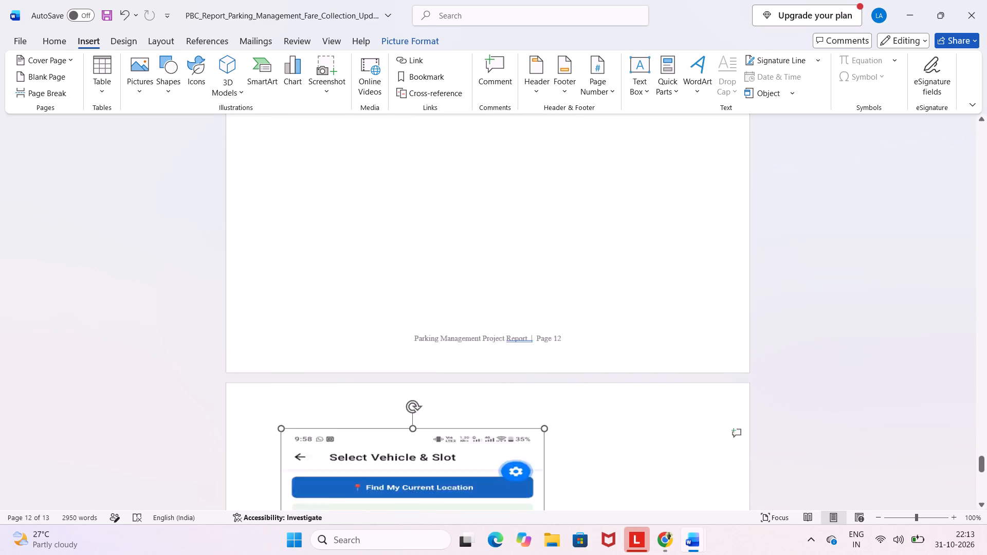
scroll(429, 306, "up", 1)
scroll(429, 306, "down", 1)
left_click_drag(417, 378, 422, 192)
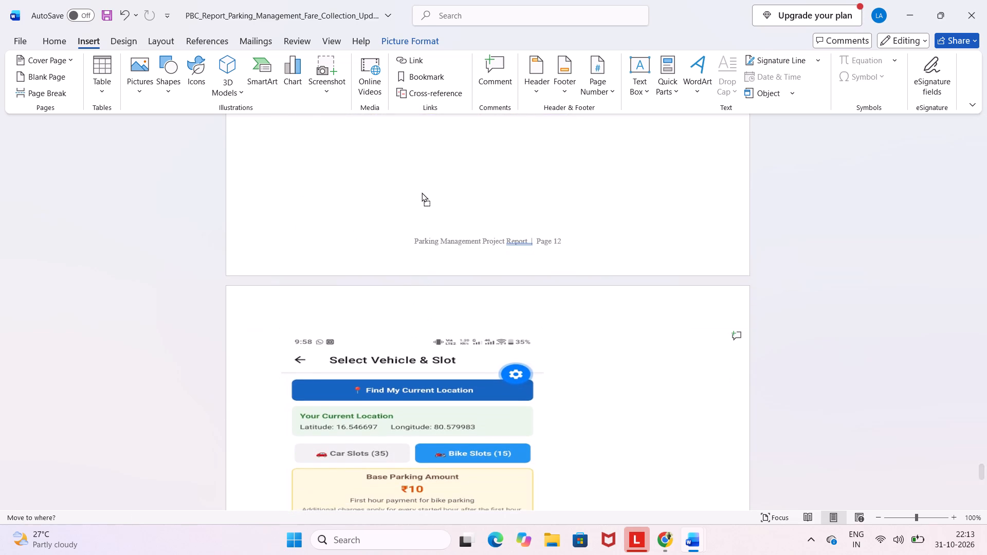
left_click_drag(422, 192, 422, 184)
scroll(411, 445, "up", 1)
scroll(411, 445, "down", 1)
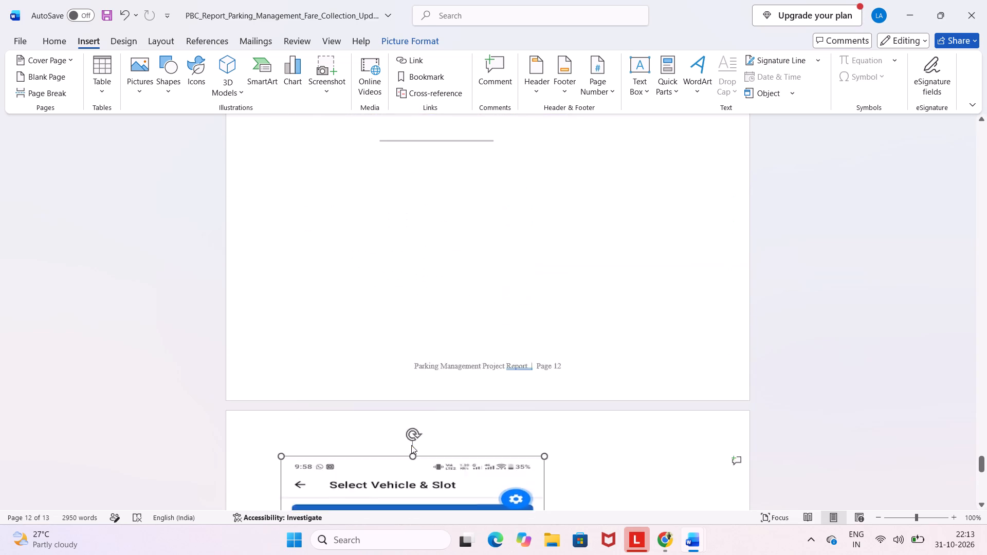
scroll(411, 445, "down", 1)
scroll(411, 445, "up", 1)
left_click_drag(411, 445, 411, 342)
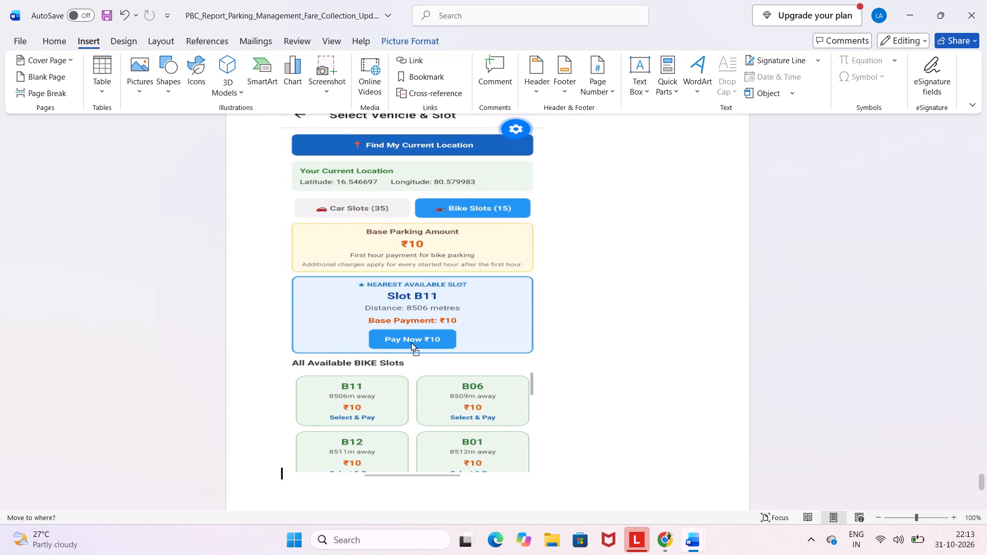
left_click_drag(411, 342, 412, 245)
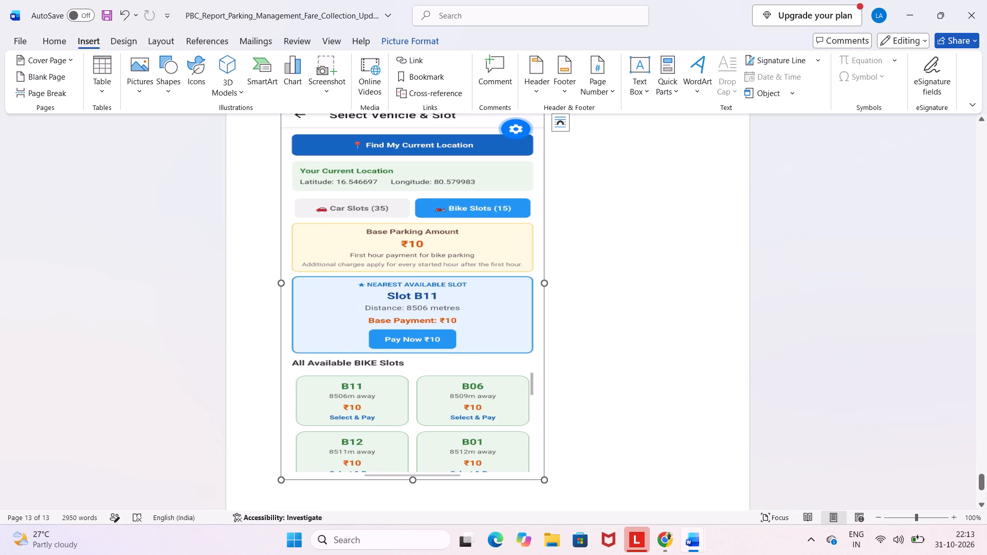
Shorten the Select Vehicle & Slot screenshot further from its bottom edge, keeping its width.
left_click_drag(411, 480, 413, 363)
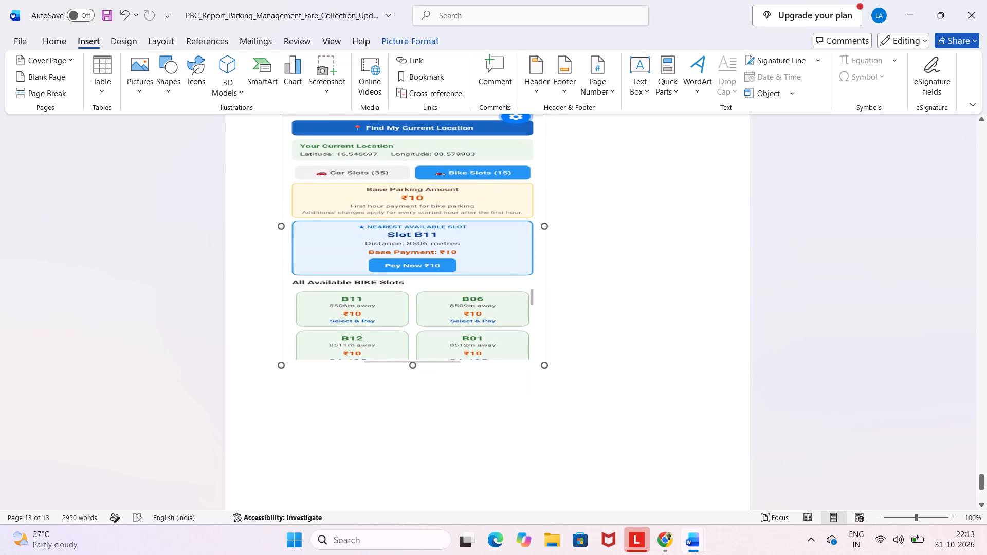
left_click_drag(413, 363, 418, 399)
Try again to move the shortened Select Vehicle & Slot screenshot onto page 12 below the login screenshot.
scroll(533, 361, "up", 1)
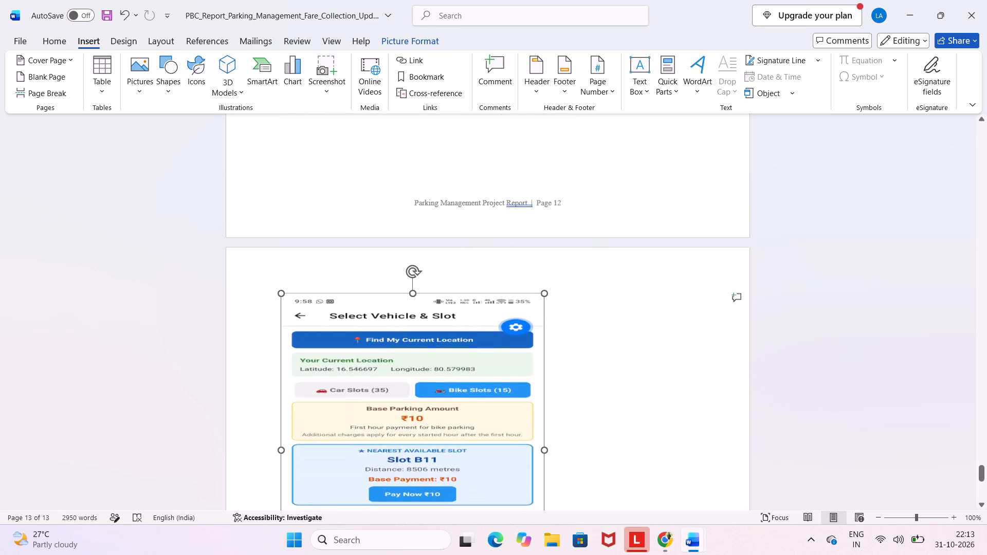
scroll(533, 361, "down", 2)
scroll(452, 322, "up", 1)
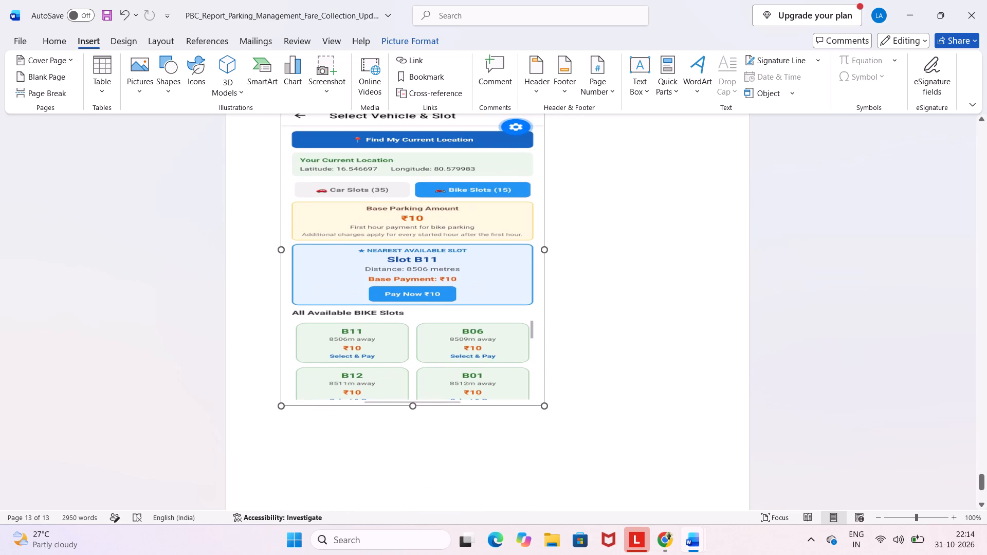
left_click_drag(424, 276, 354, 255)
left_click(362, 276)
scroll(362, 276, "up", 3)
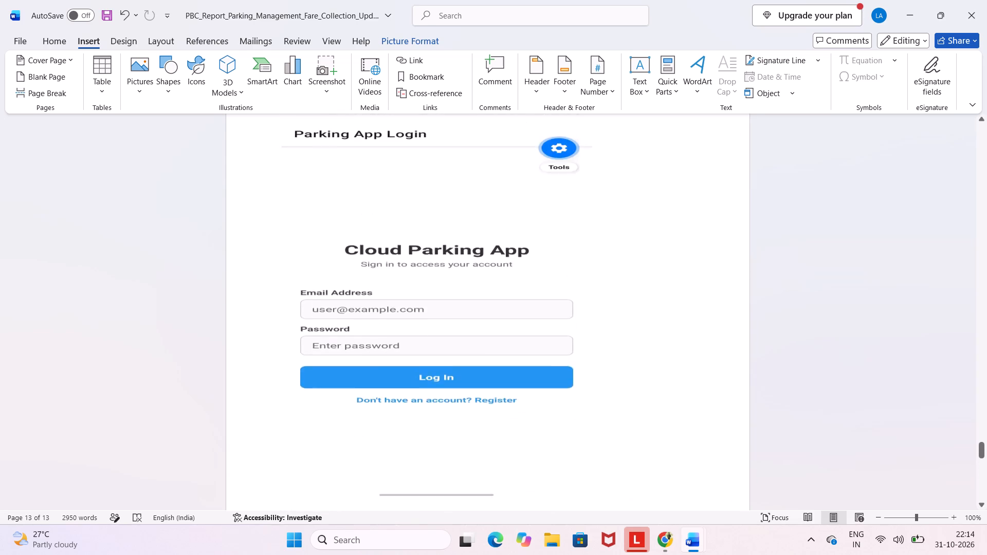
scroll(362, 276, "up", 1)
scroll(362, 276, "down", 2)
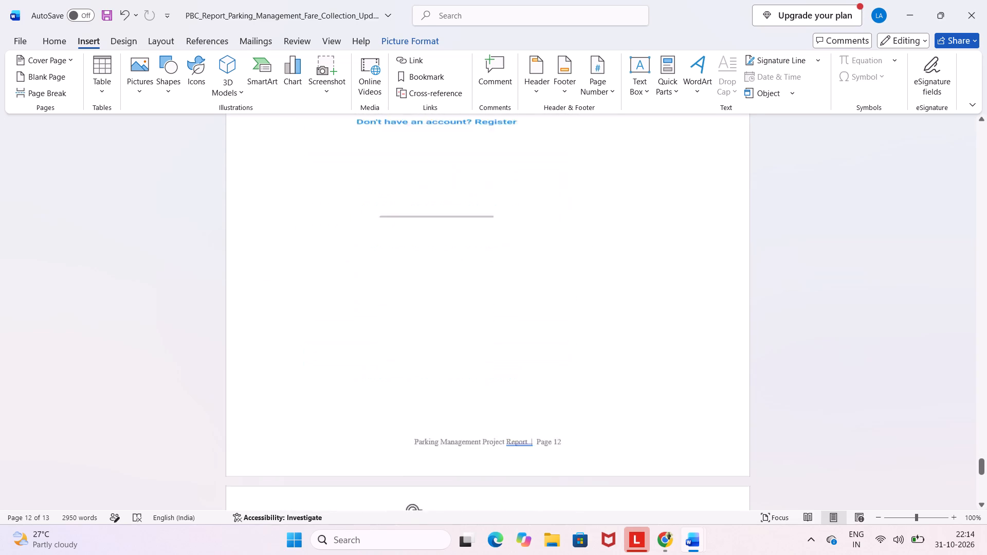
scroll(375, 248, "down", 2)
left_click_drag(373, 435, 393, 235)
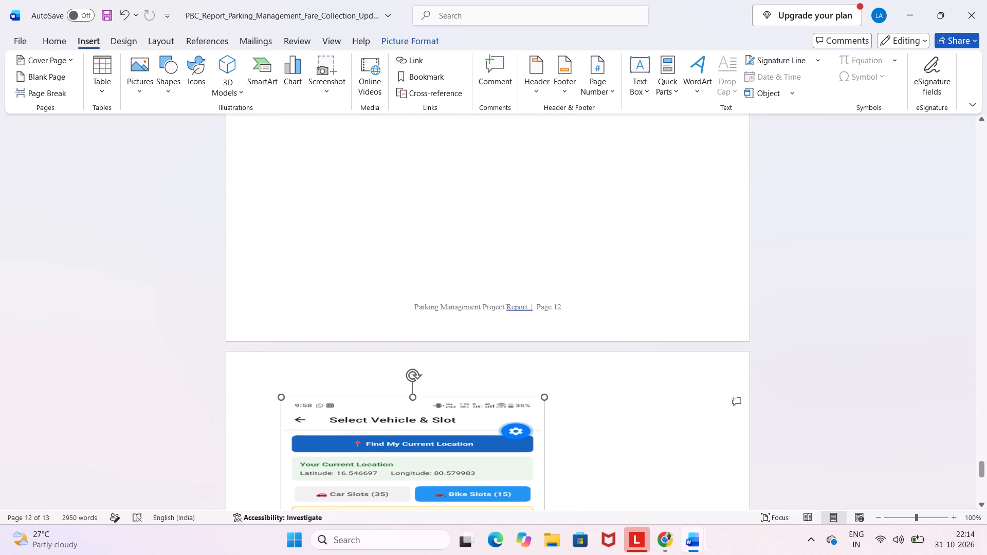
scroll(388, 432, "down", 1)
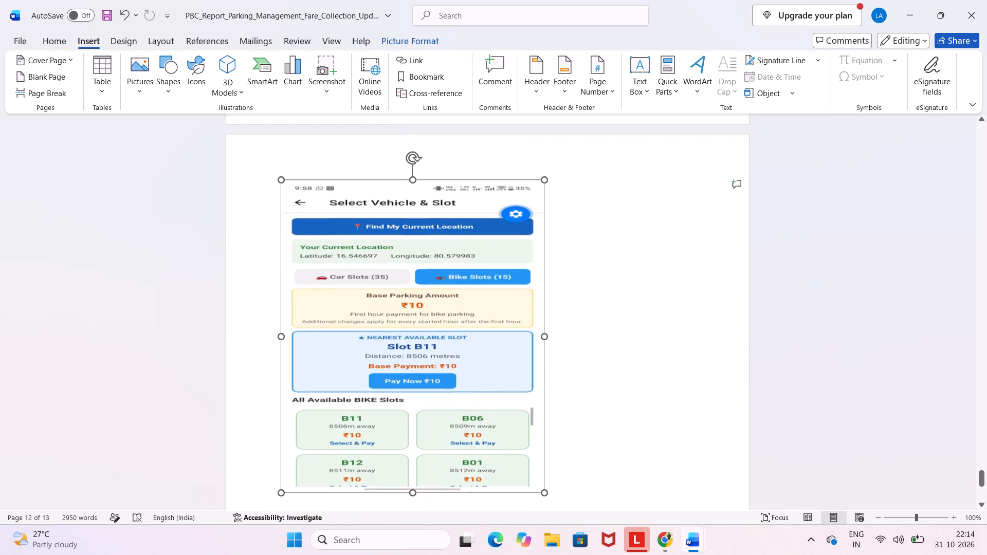
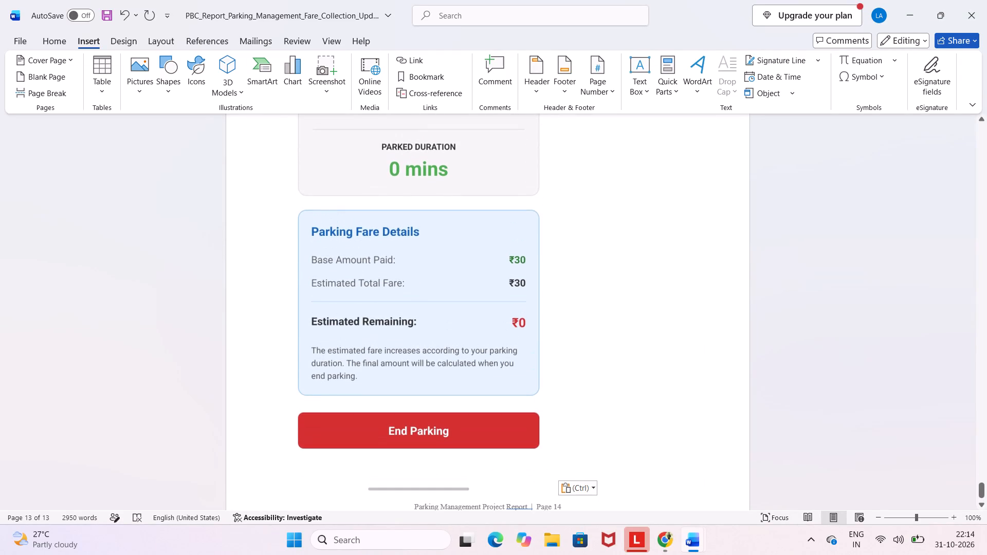
Reduce the height of the My Active Parking screenshot on page 14 to about 17.93 cm from its bottom edge, keeping its width.
scroll(496, 294, "up", 1)
scroll(483, 372, "up", 3)
scroll(483, 372, "down", 1)
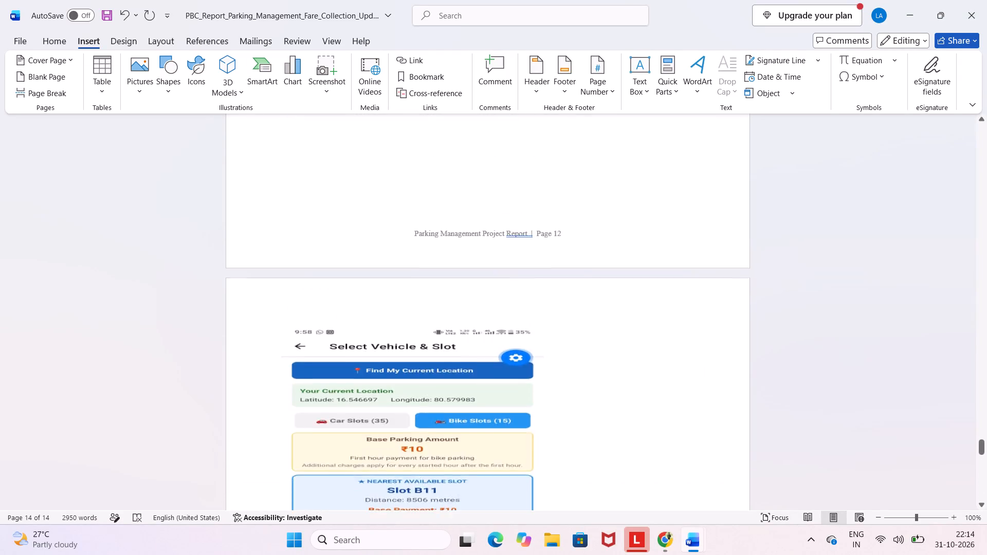
scroll(483, 372, "down", 4)
left_click(460, 318)
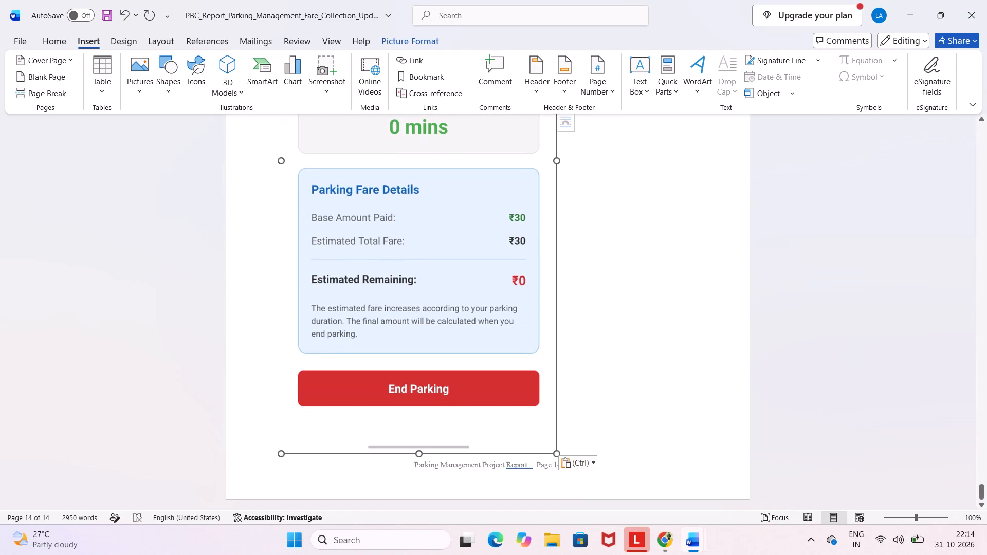
left_click_drag(423, 455, 422, 373)
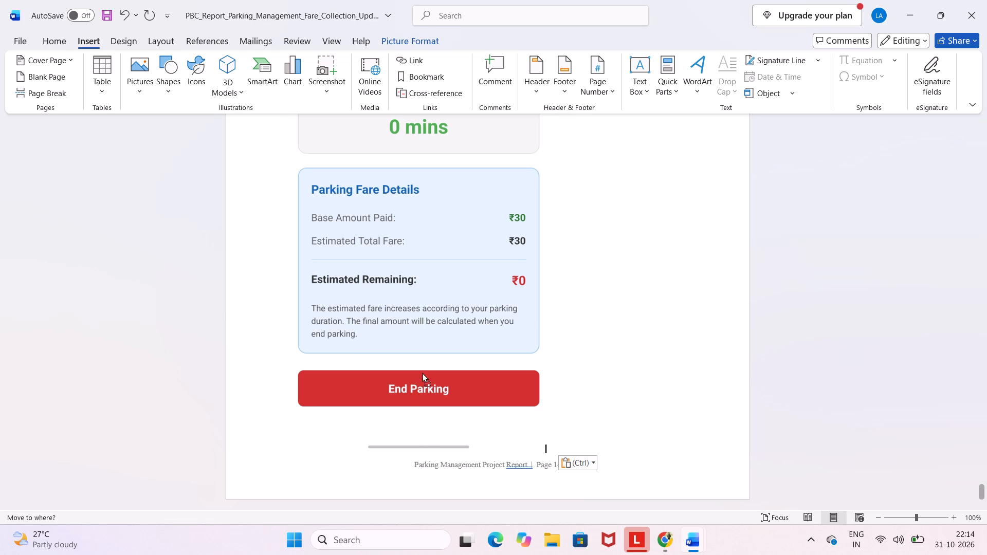
left_click_drag(422, 373, 430, 318)
left_click_drag(423, 459, 417, 448)
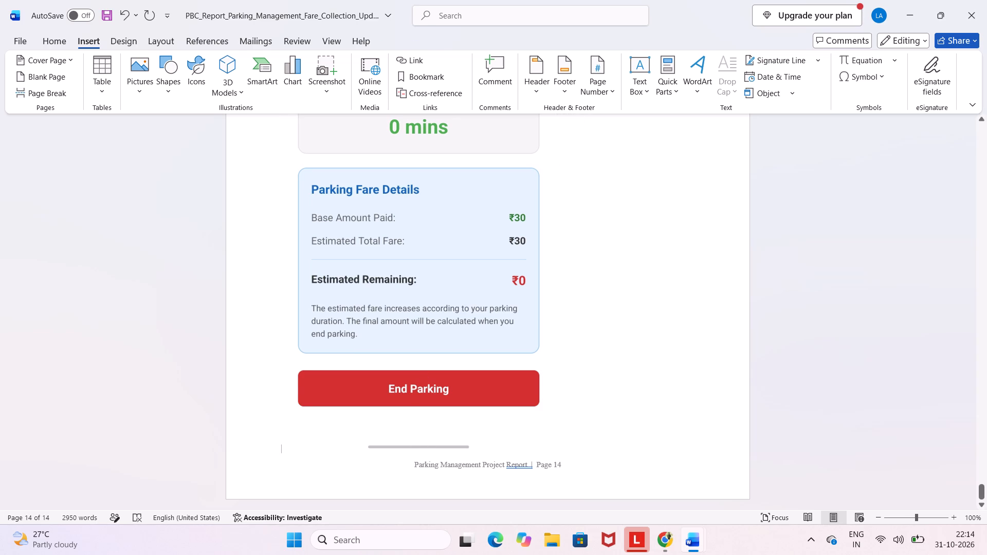
left_click(423, 406)
left_click_drag(418, 455, 421, 366)
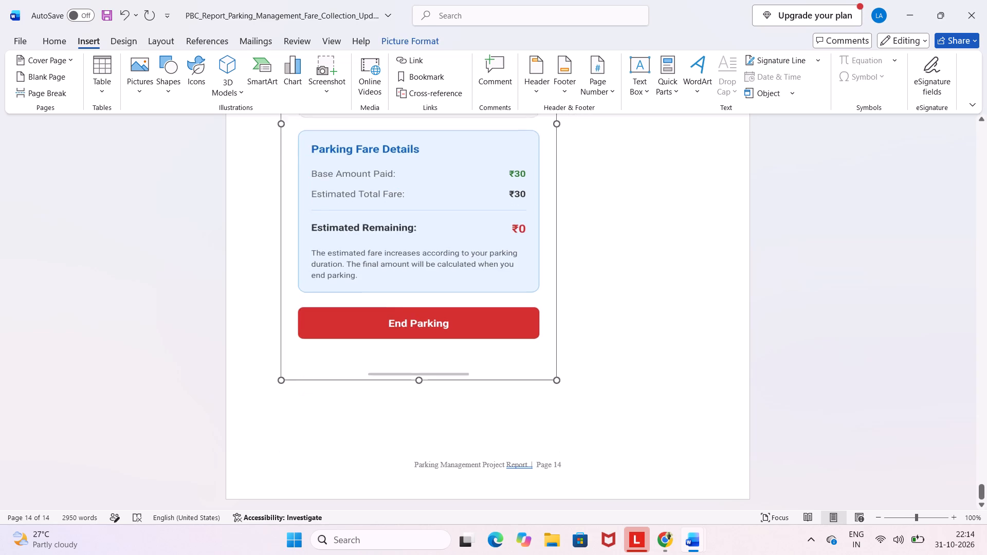
left_click_drag(421, 366, 421, 302)
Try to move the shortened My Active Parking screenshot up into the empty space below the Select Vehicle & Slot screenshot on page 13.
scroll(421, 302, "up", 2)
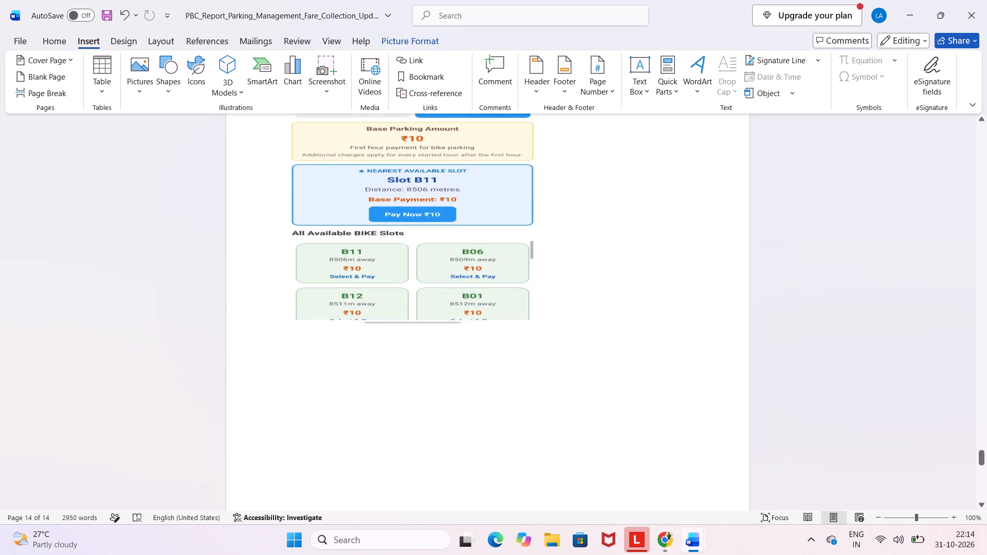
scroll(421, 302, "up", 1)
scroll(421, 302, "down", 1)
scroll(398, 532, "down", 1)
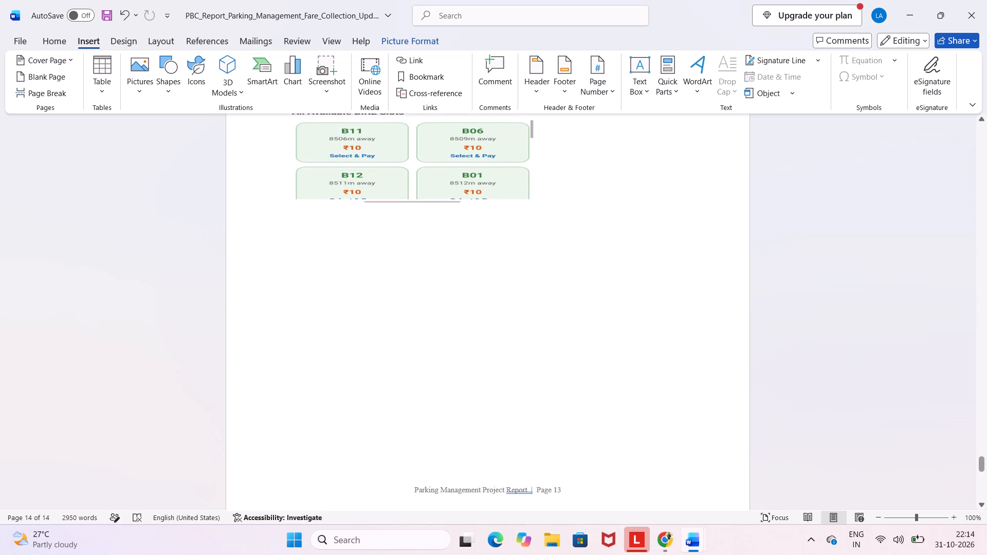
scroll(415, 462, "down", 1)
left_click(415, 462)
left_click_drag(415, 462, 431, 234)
Check how the app screenshots and the empty space around them are laid out across pages 12 to 14.
scroll(431, 234, "right", 1)
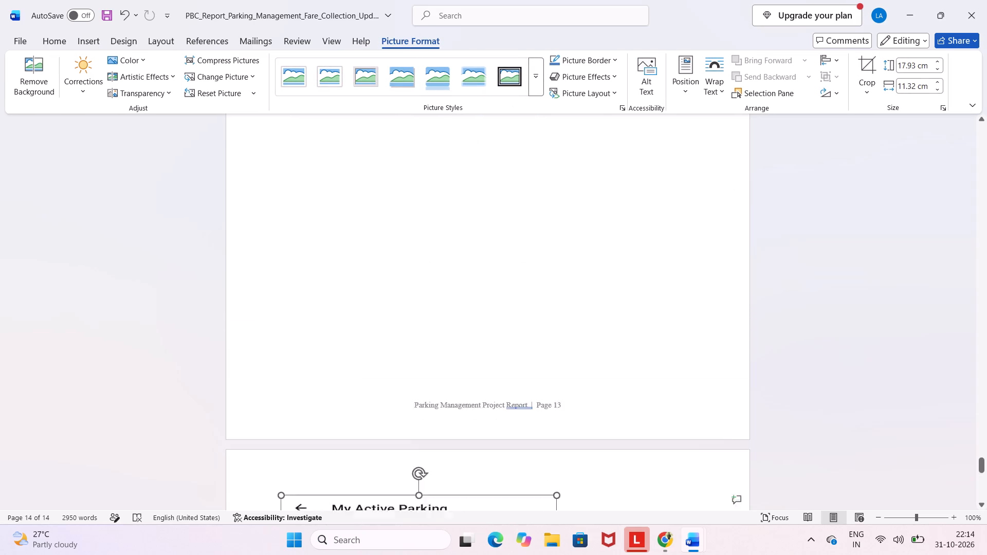
scroll(431, 234, "right", 1)
scroll(431, 234, "down", 1)
scroll(428, 239, "up", 3)
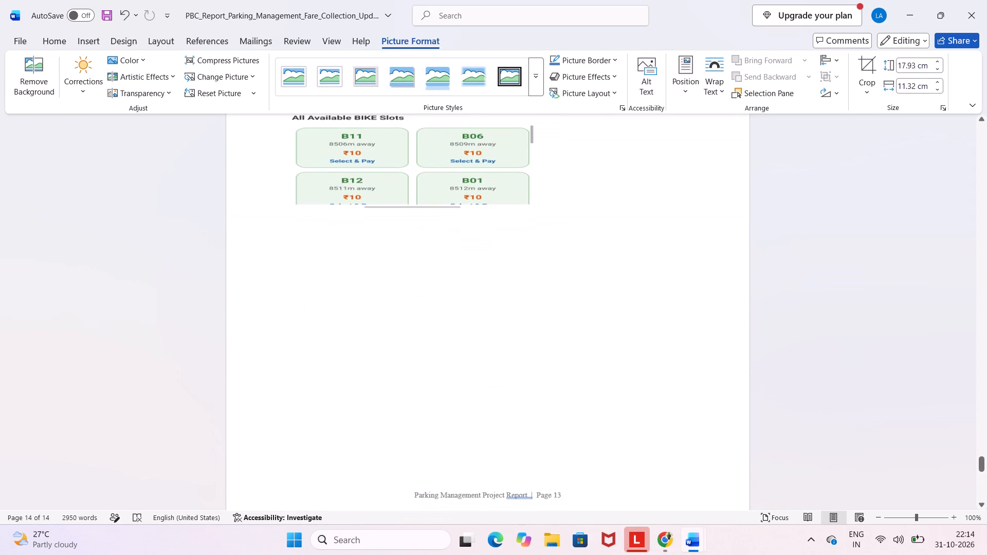
scroll(411, 312, "up", 1)
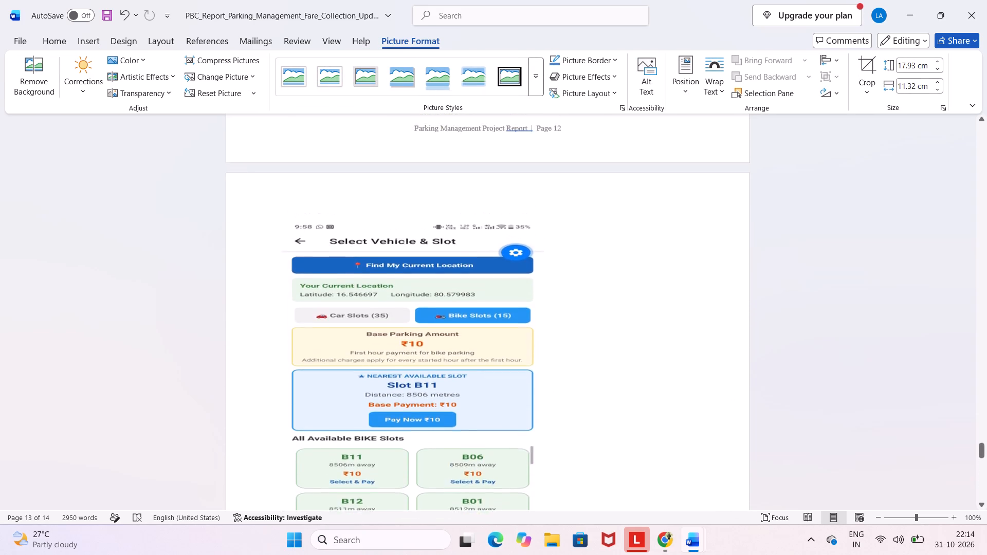
scroll(411, 312, "up", 1)
left_click(411, 312)
scroll(411, 312, "down", 7)
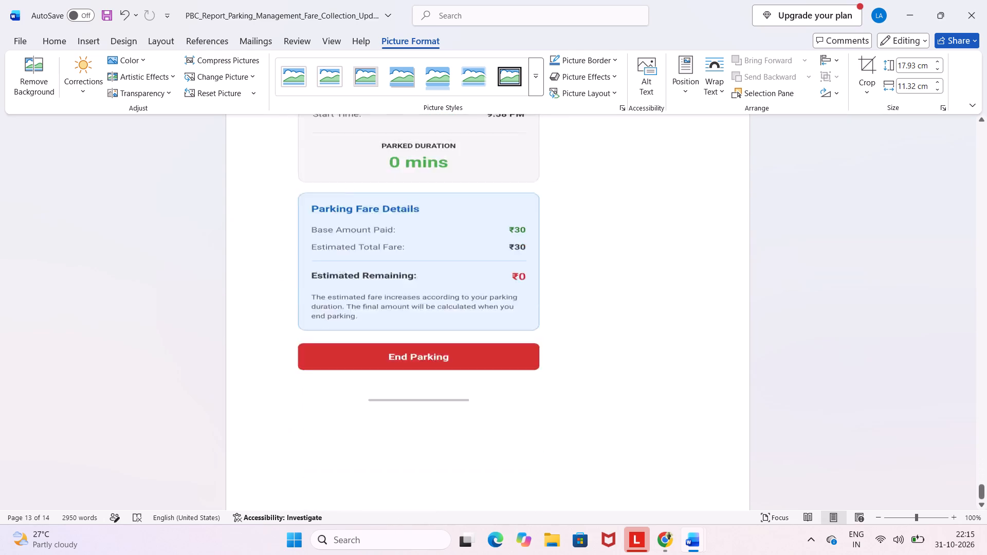
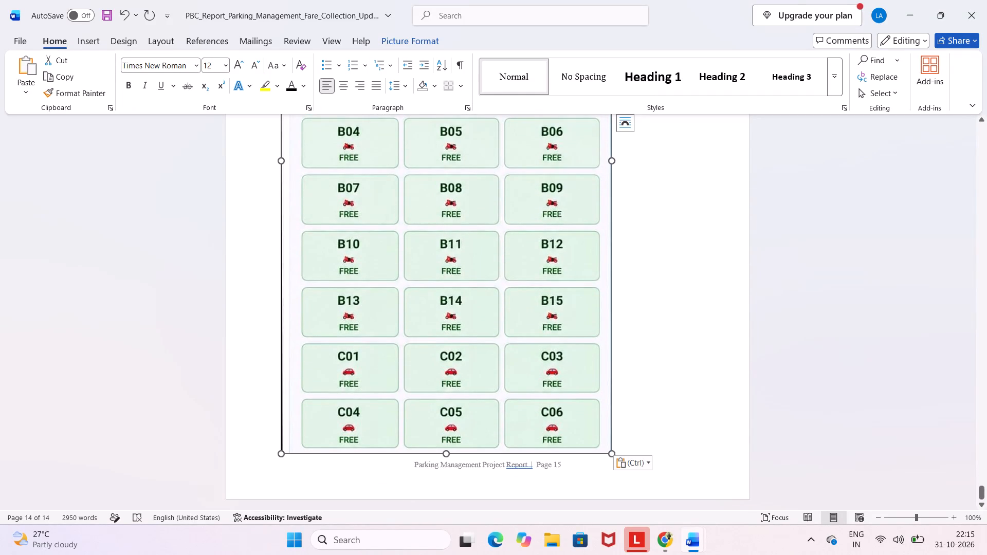
Reduce the height of the parking slot grid screenshot on page 15 from its bottom edge, keeping its width and leaving space above the footer.
scroll(462, 356, "down", 1)
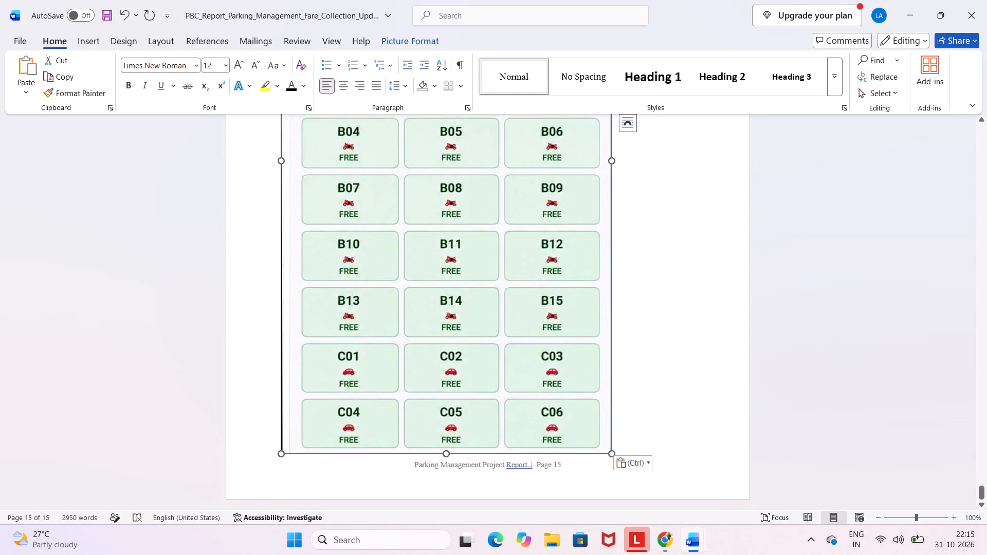
left_click_drag(448, 445, 445, 452)
left_click(445, 452)
left_click_drag(445, 452, 437, 365)
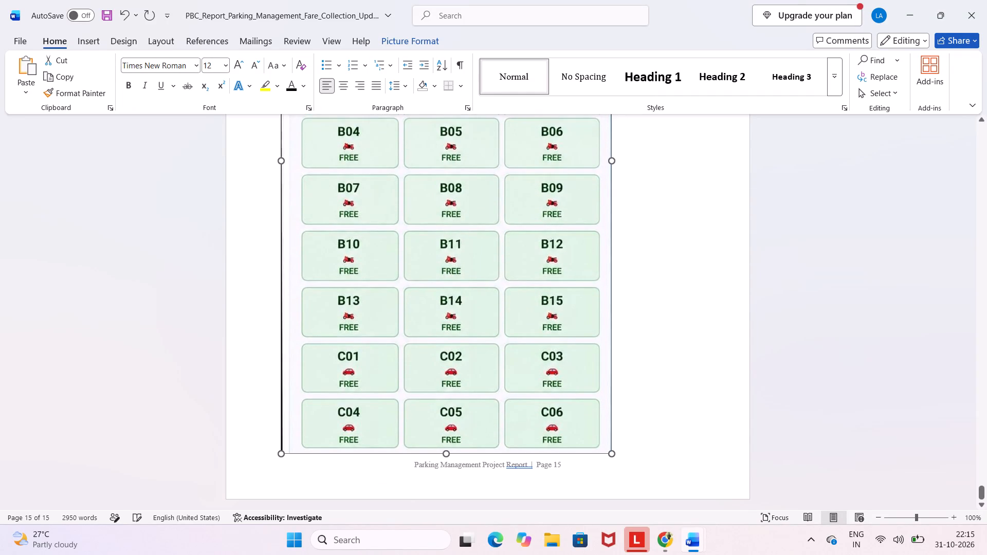
left_click_drag(437, 365, 437, 290)
scroll(467, 419, "up", 1)
scroll(467, 419, "down", 2)
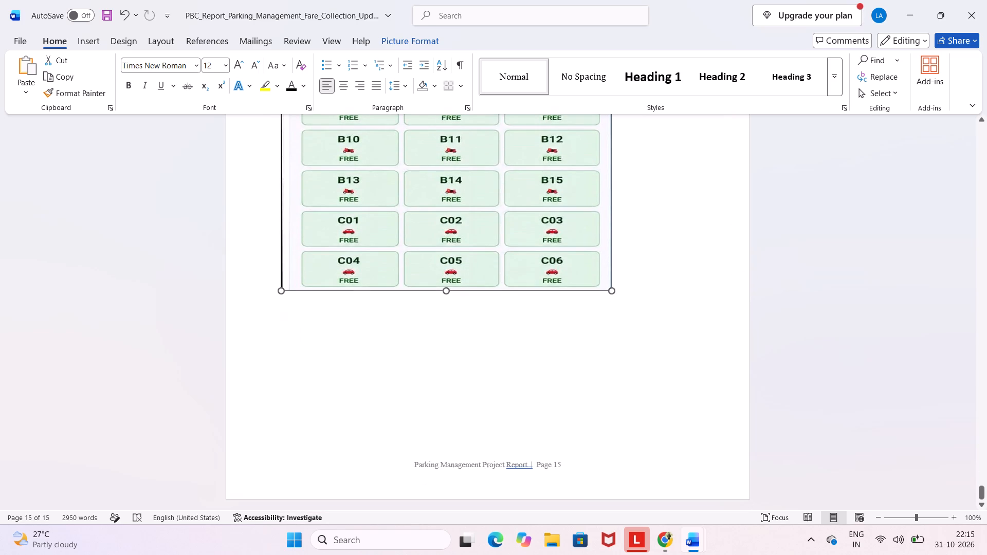
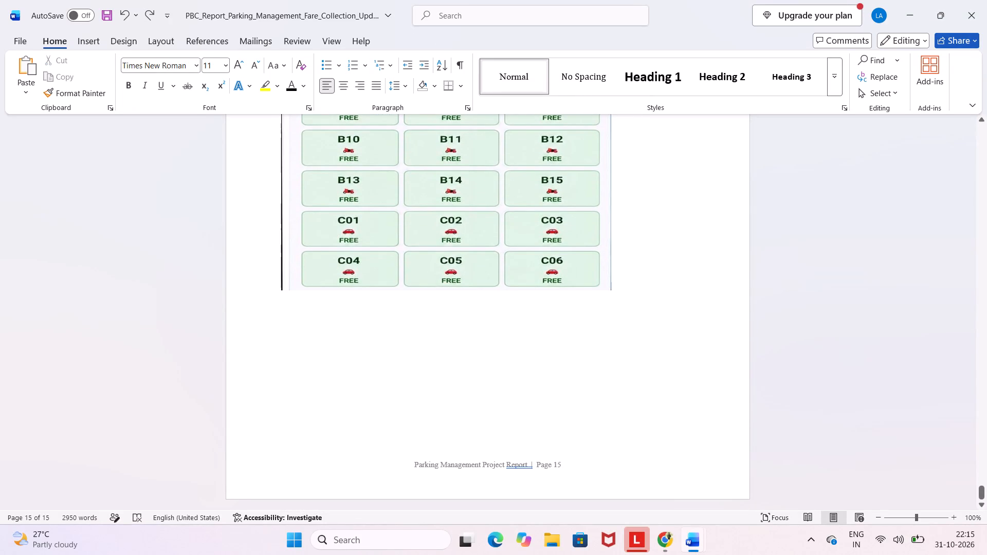
Paste the copied Admin Control Center screenshot with the occupied slot C31 after the parking slot grid on page 15.
scroll(469, 390, "down", 2)
left_click(469, 391)
left_click(469, 391)
key("ctrl+v")
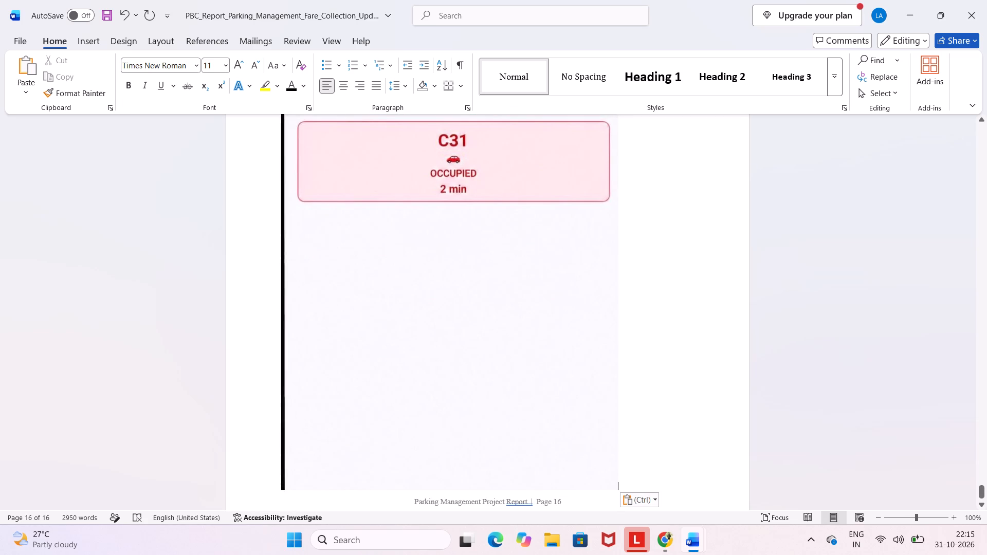
key("ctrl+z")
scroll(469, 391, "down", 3)
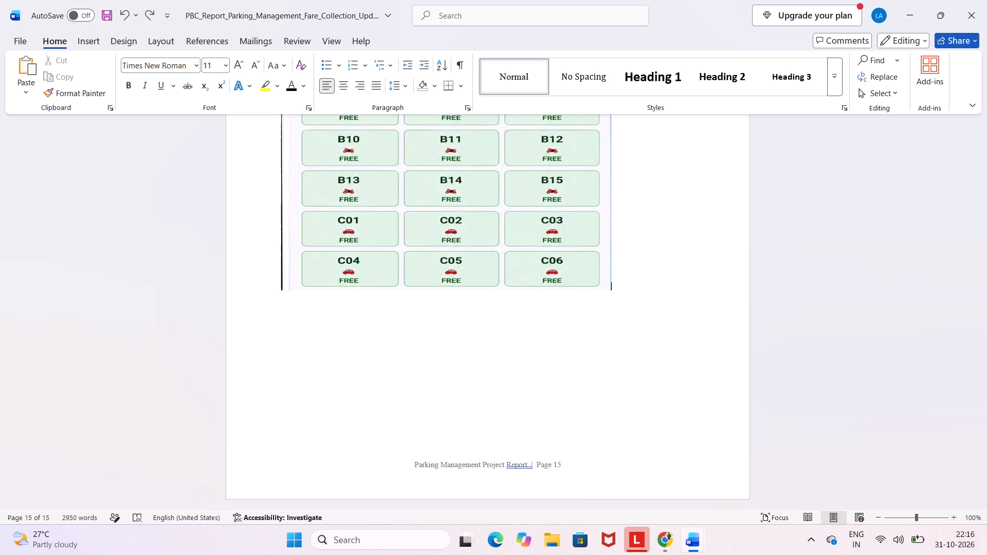
key("ctrl+v")
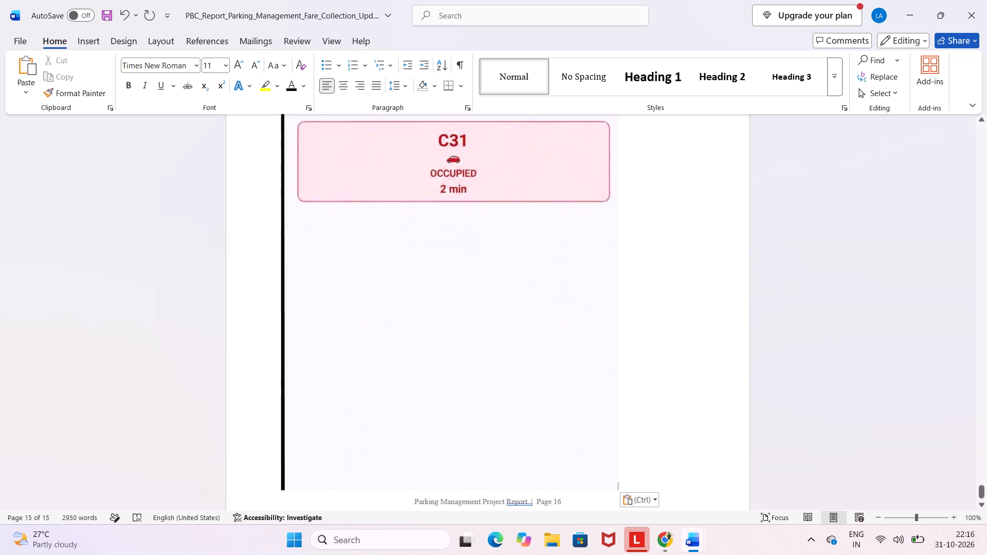
Reduce the height of the Admin Control Center screenshot on page 16 from its bottom and top edges, keeping its width and leaving space above the footer.
scroll(469, 391, "up", 1)
right_click(469, 391)
left_click(469, 391)
scroll(454, 388, "down", 2)
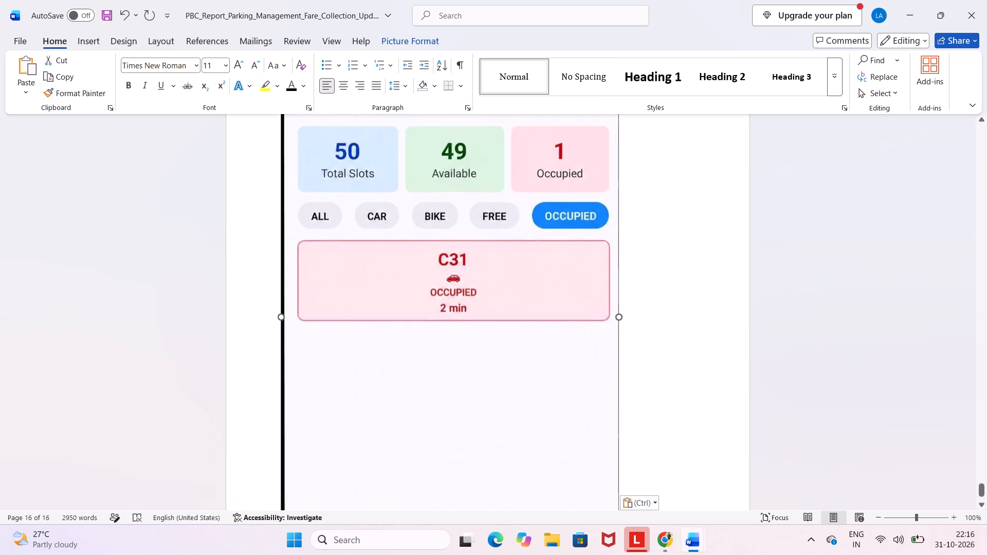
scroll(454, 388, "down", 1)
left_click_drag(451, 452, 452, 433)
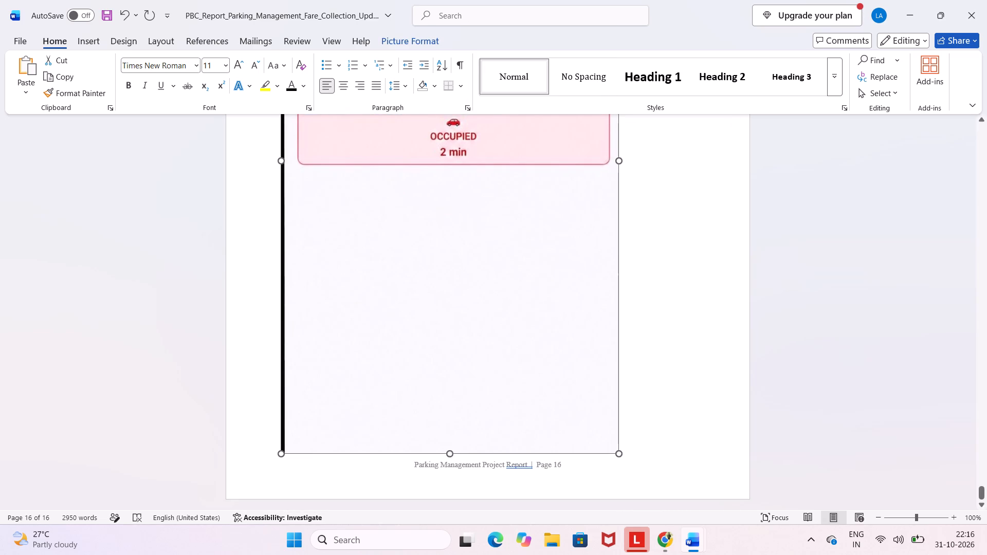
left_click_drag(452, 433, 451, 232)
scroll(451, 232, "up", 1)
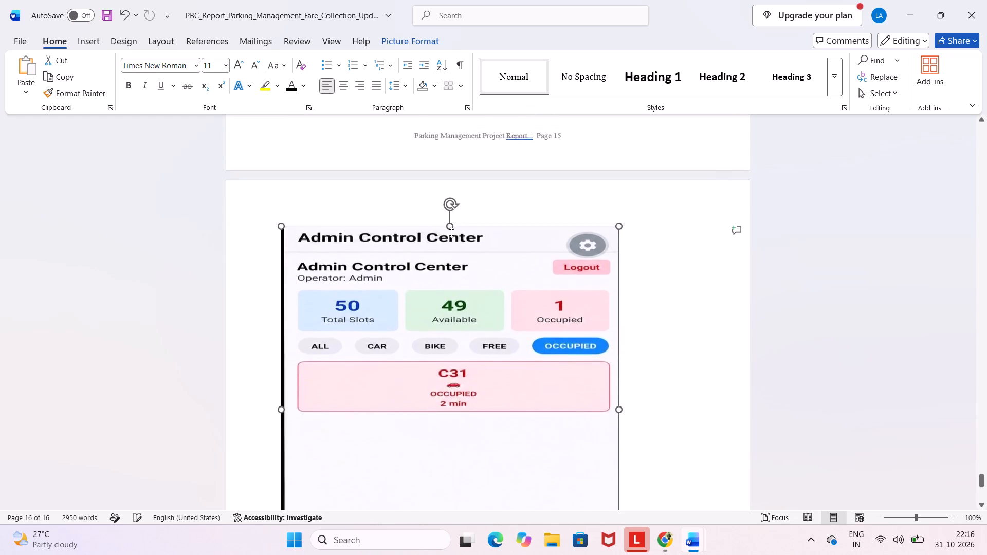
scroll(451, 232, "up", 1)
left_click_drag(451, 278, 452, 300)
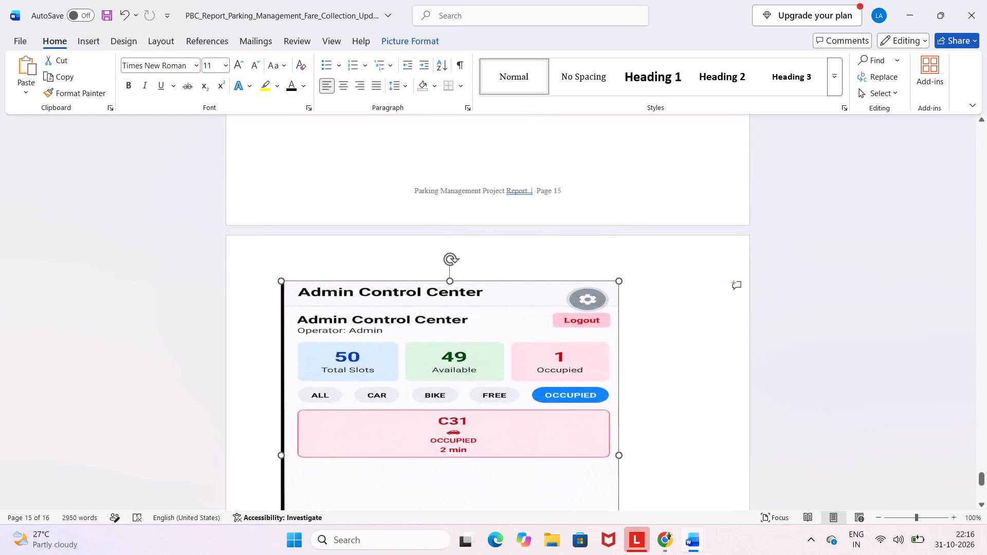
left_click_drag(452, 300, 453, 313)
scroll(451, 330, "up", 2)
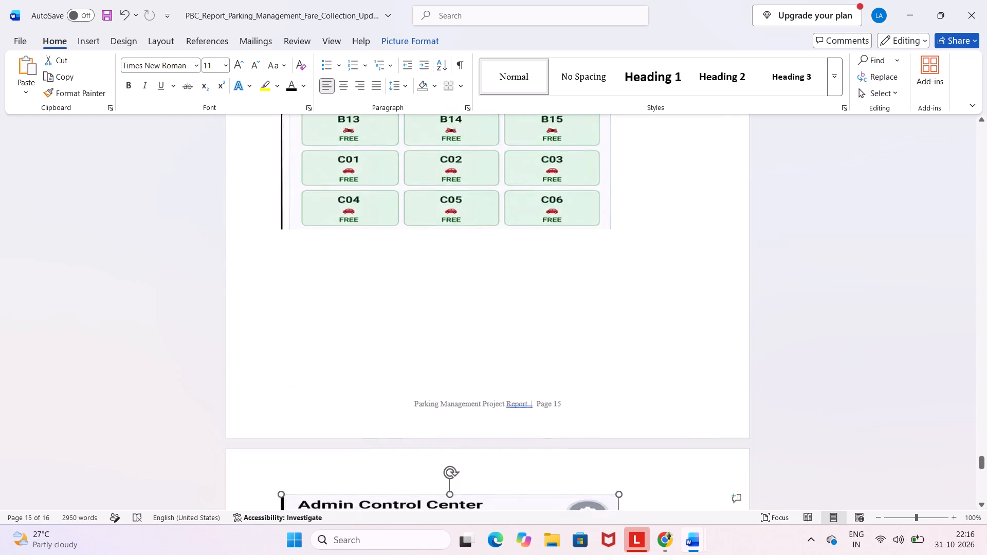
scroll(451, 330, "up", 1)
scroll(451, 330, "down", 3)
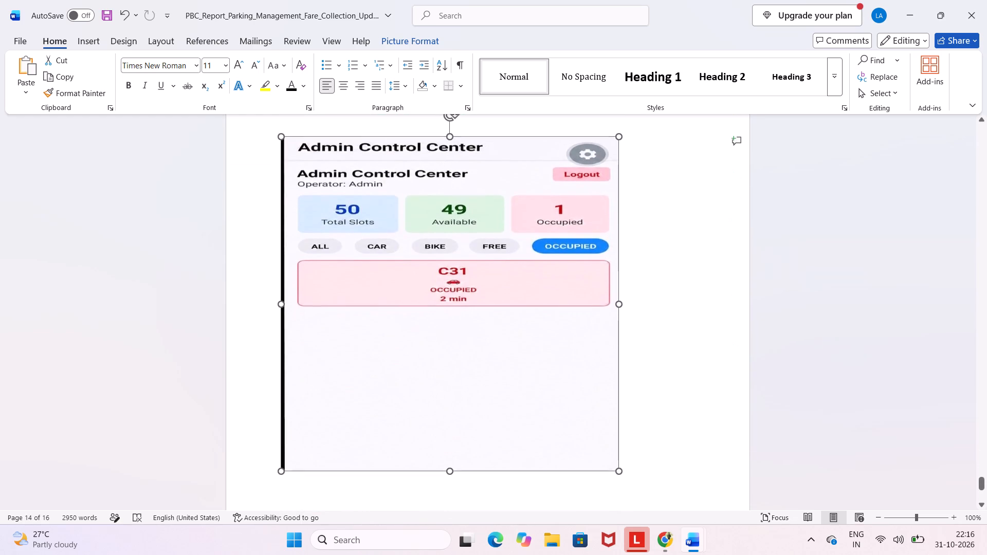
Save the report document.
key("ctrl+s")
key("ctrl+s")
key("ctrl+s")
key("ctrl+s")
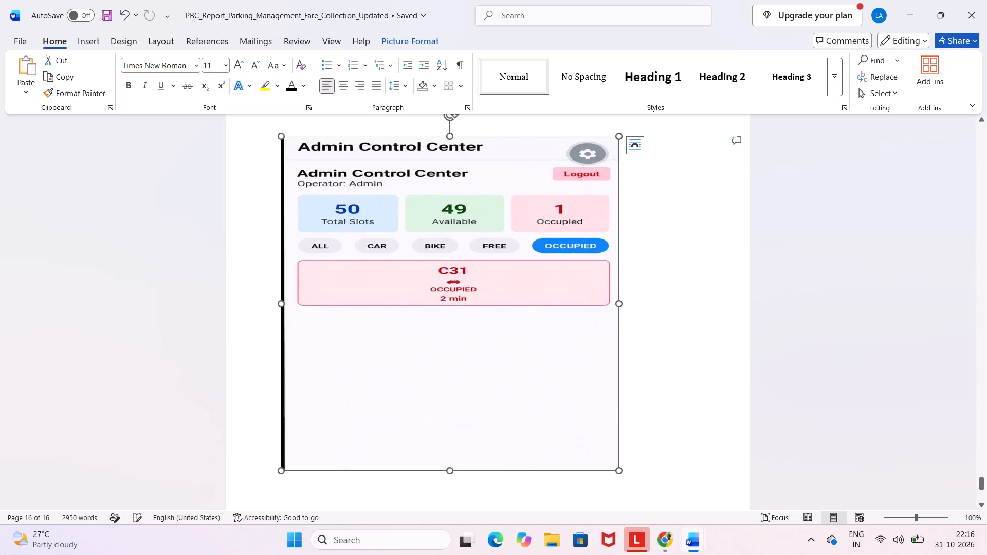
Save a copy of the report as a Word document in the Downloads folder, with the file name jeevana.
left_click(375, 0)
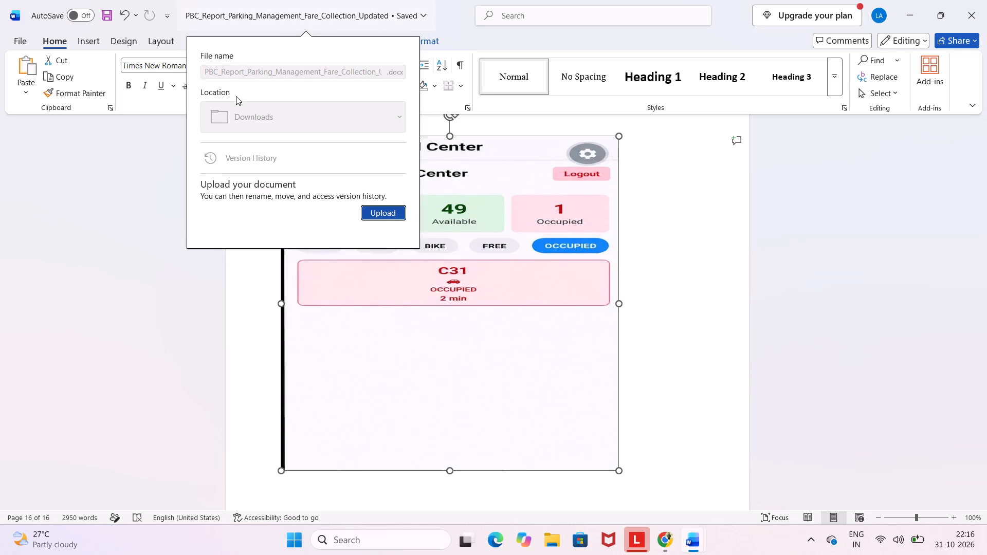
left_click(23, 43)
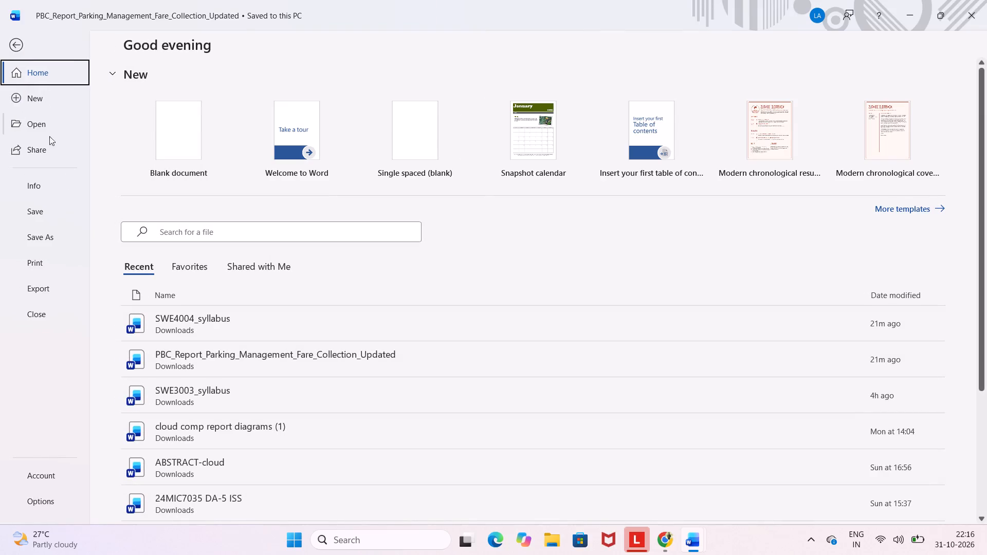
left_click(52, 231)
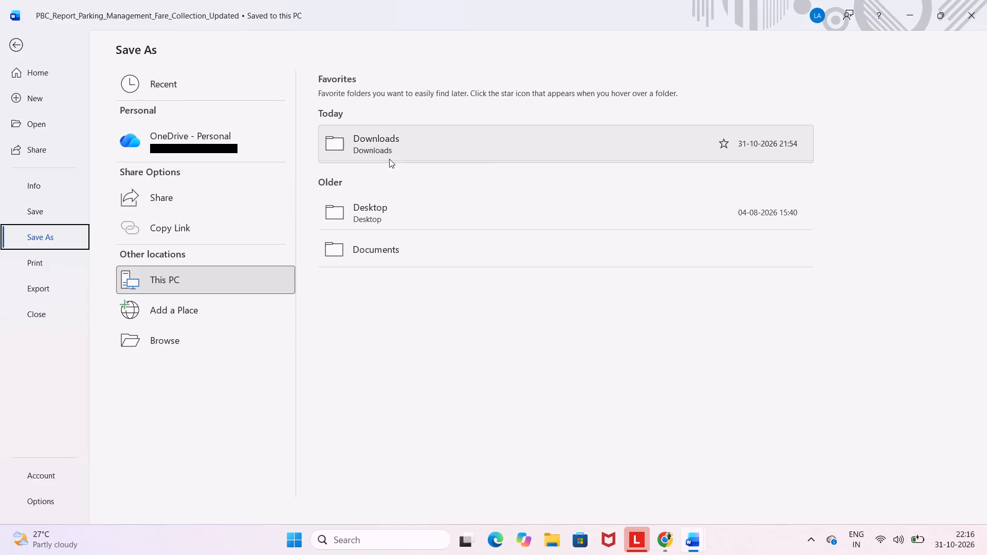
left_click(362, 142)
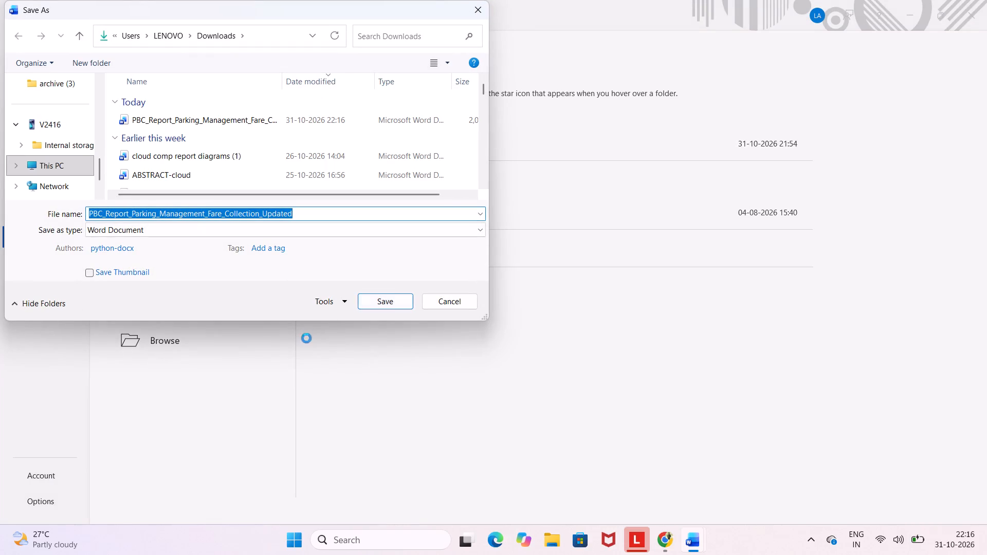
key("BackSpace")
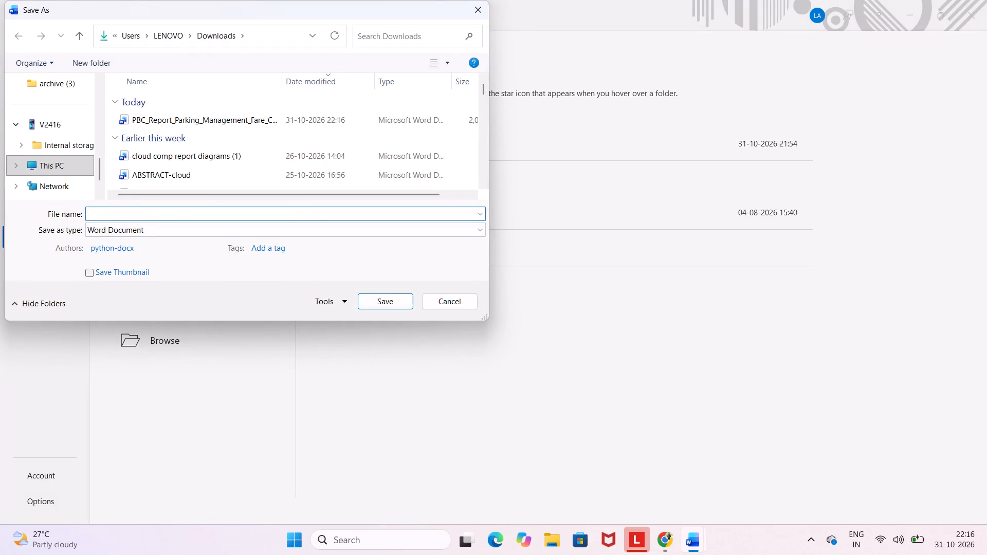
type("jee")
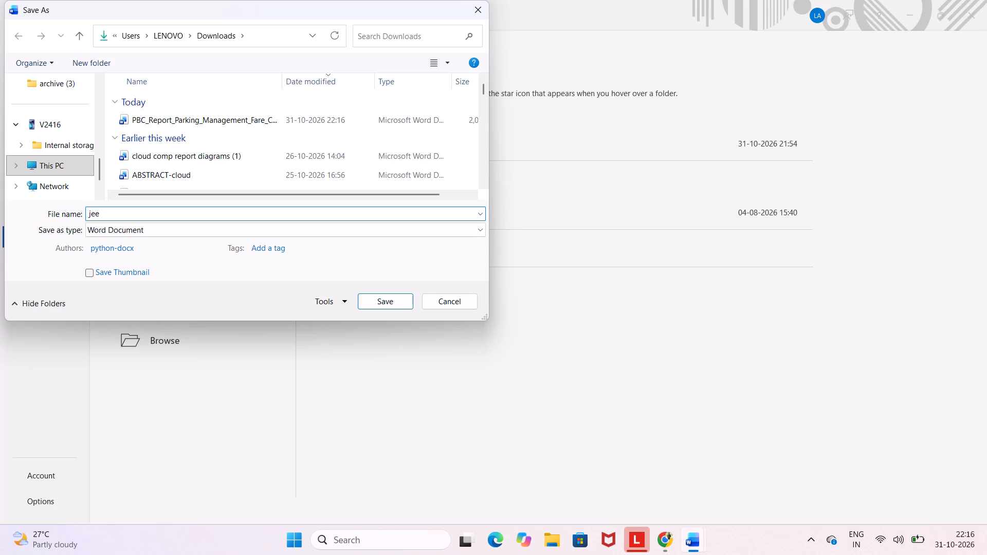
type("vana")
left_click(321, 219)
Extend the file name of the report copy with cloud_document so that it reads jeevanacloud_document.
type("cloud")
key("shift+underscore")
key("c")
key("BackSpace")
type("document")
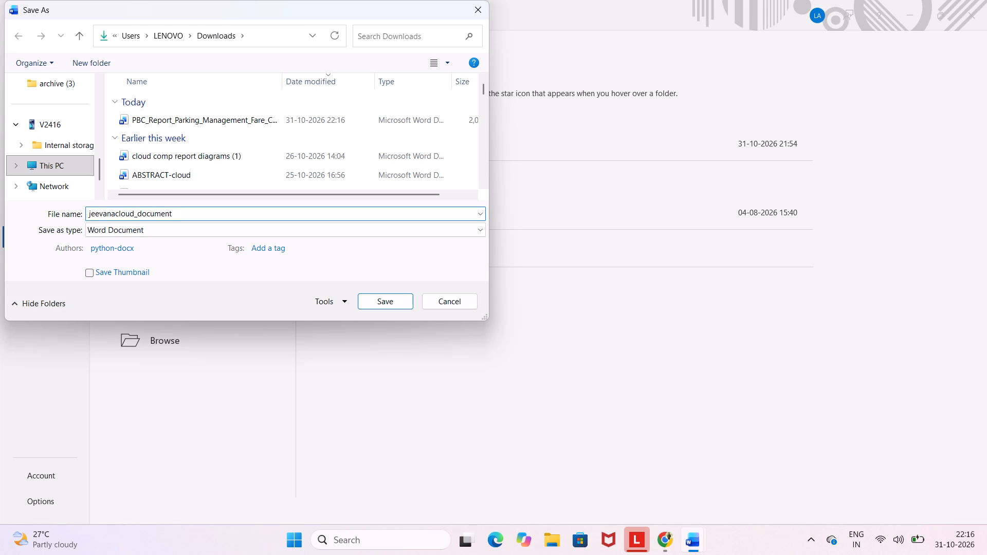
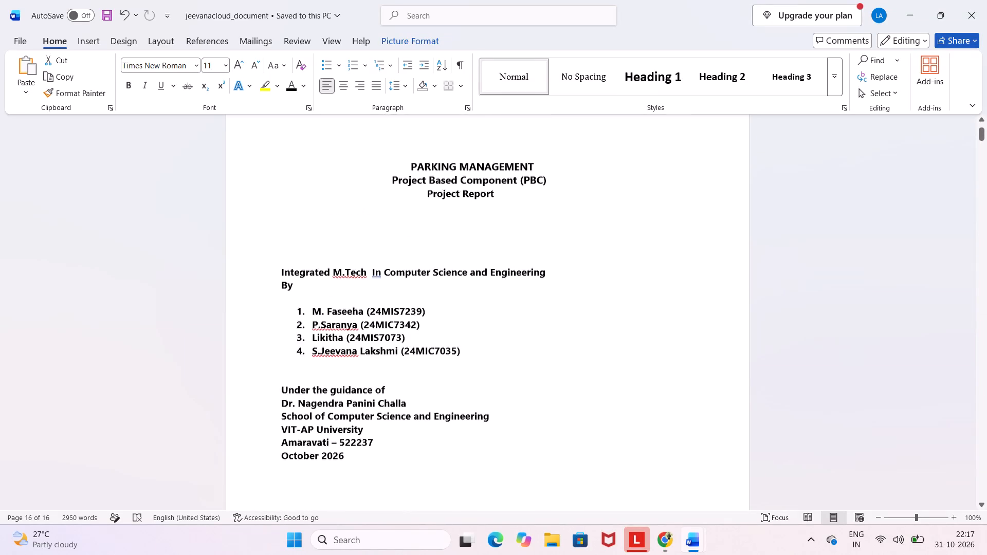
Review the report's cover page, from the title and team list down to the page footer.
scroll(445, 409, "down", 1)
scroll(445, 409, "up", 2)
scroll(445, 409, "down", 3)
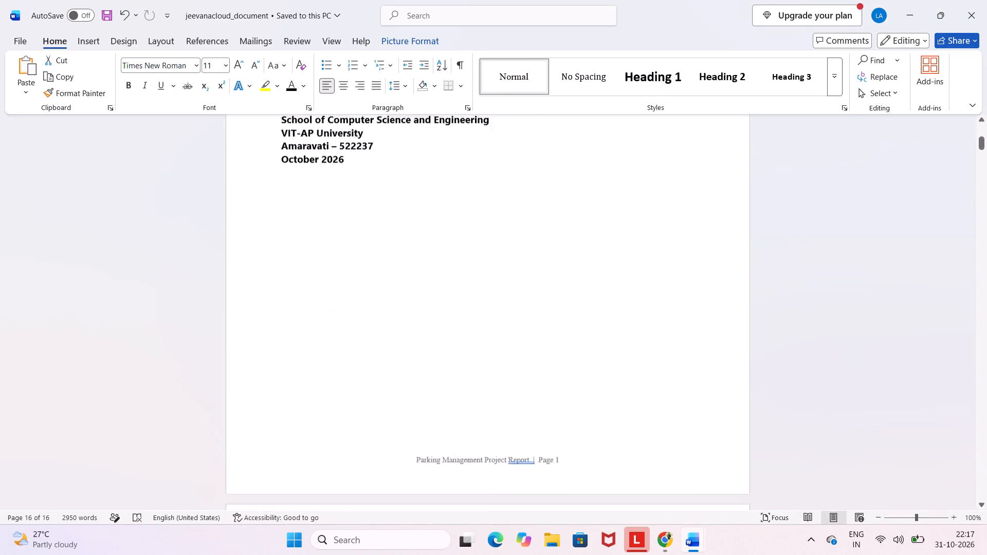
scroll(445, 409, "down", 2)
scroll(445, 409, "up", 3)
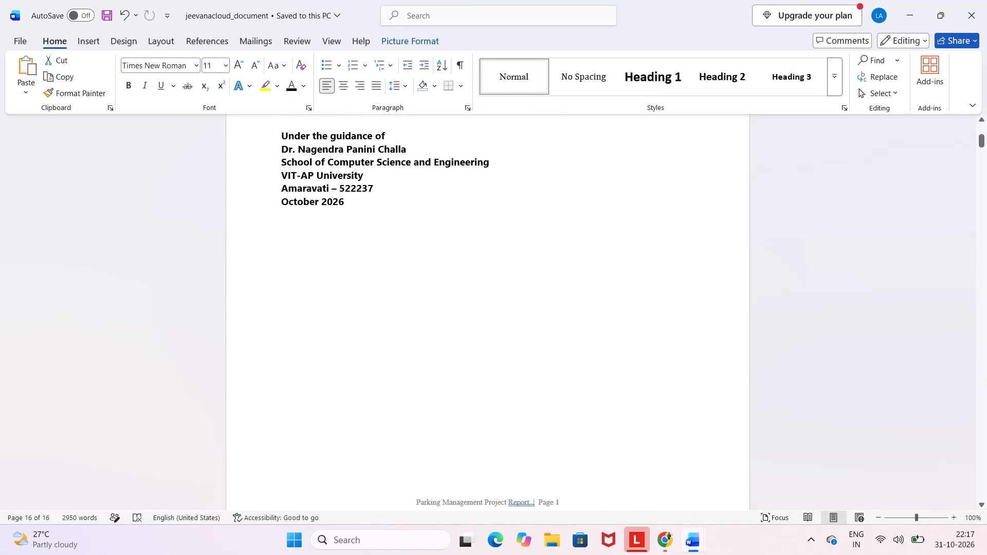
scroll(406, 373, "up", 2)
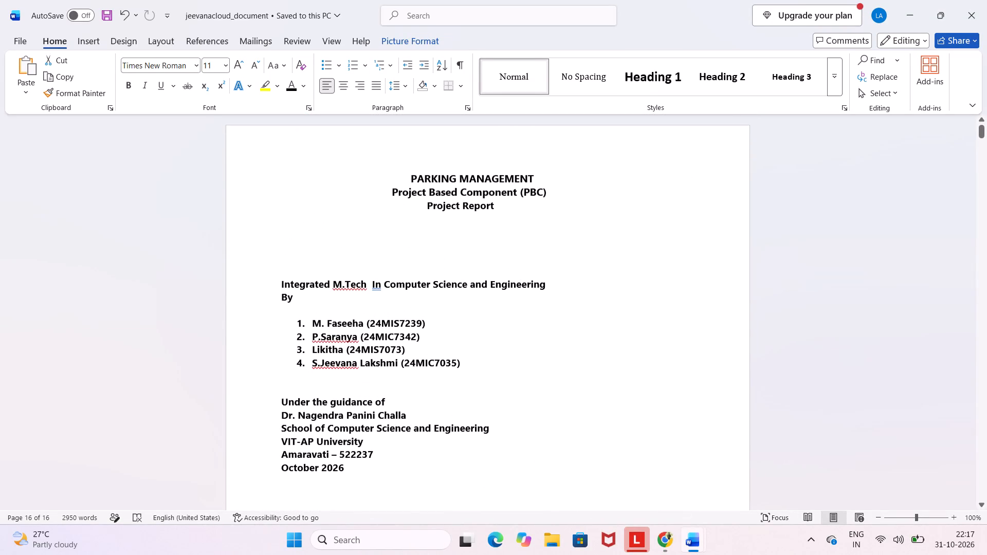
scroll(352, 350, "down", 1)
scroll(309, 274, "up", 1)
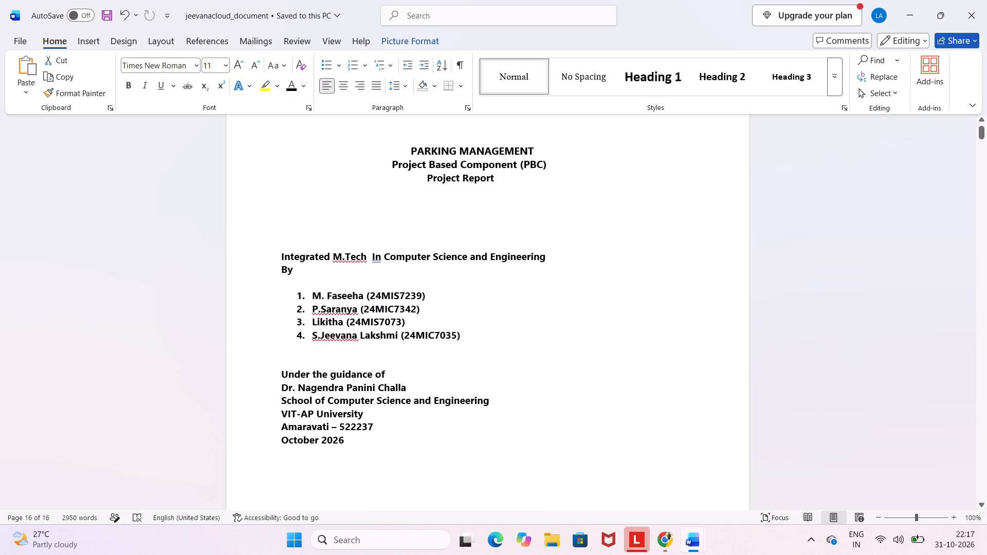
scroll(285, 233, "up", 1)
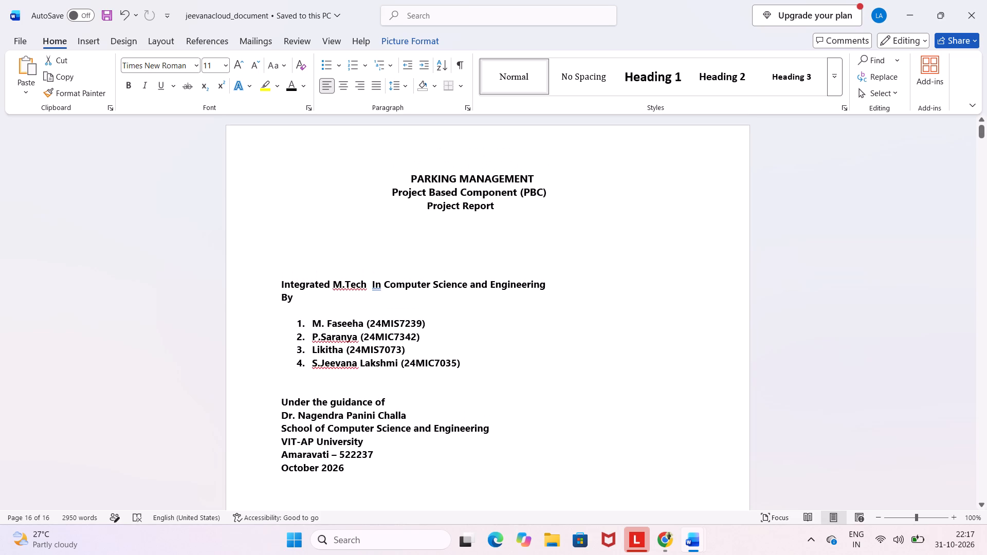
Center the cover page text from the Integrated M.Tech line through October 2026.
scroll(316, 297, "down", 3)
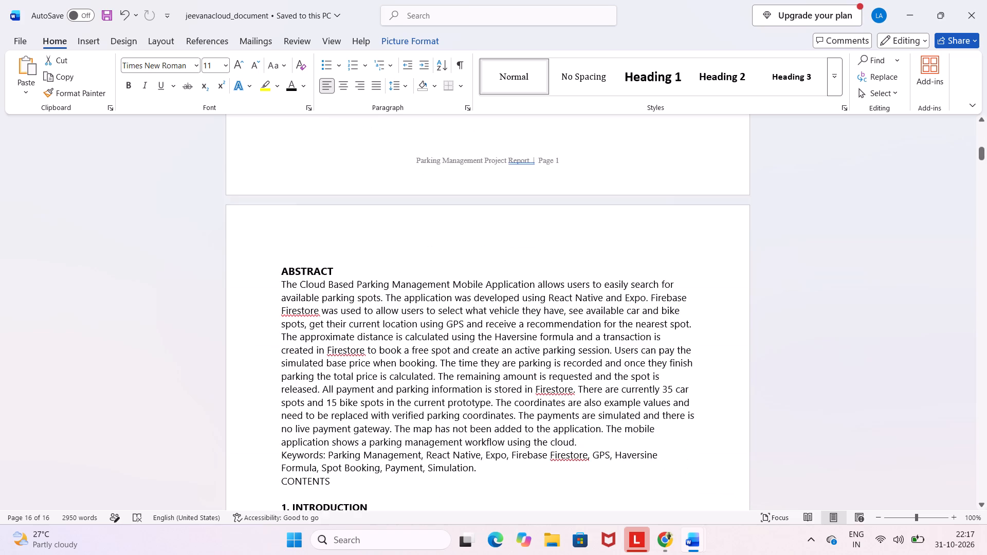
scroll(316, 297, "down", 1)
scroll(316, 297, "up", 6)
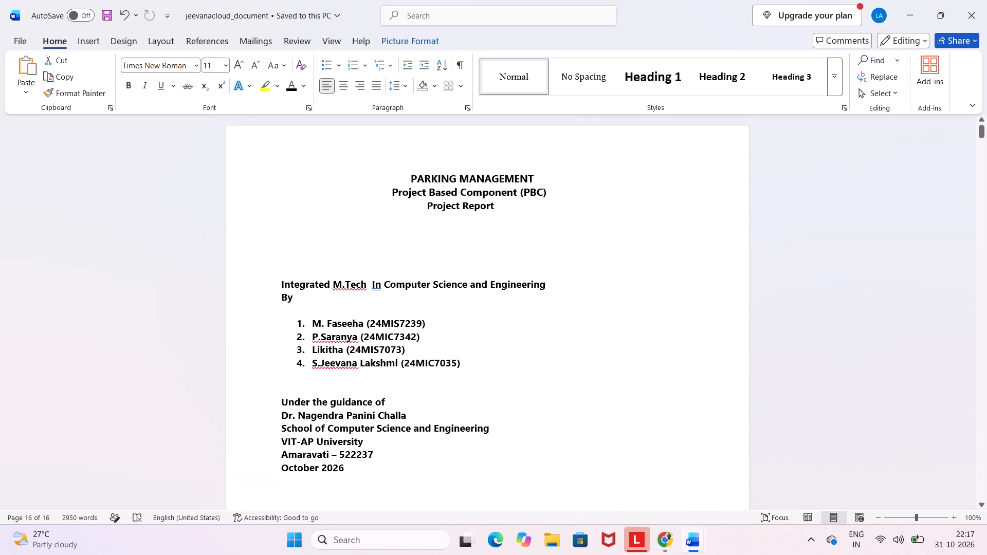
left_click_drag(275, 274, 371, 464)
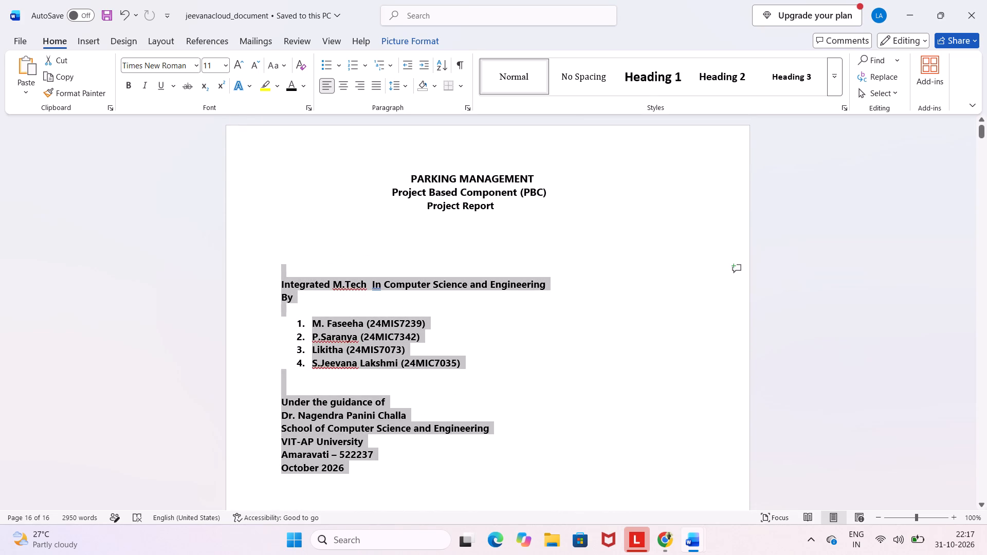
left_click_drag(371, 464, 371, 465)
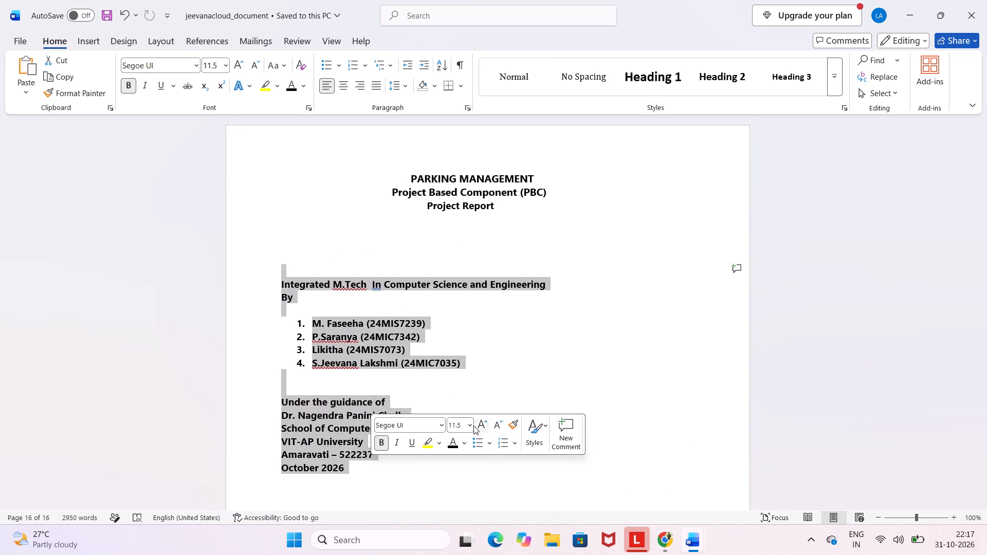
left_click(347, 83)
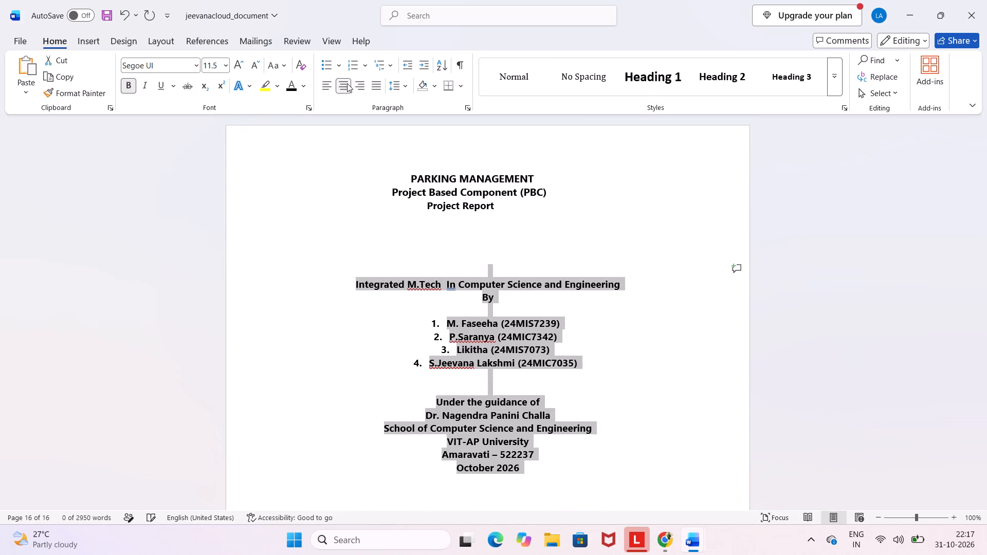
left_click(381, 390)
Check the alignment of the cover page text block and the spacing down to the abstract page.
scroll(477, 452, "down", 1)
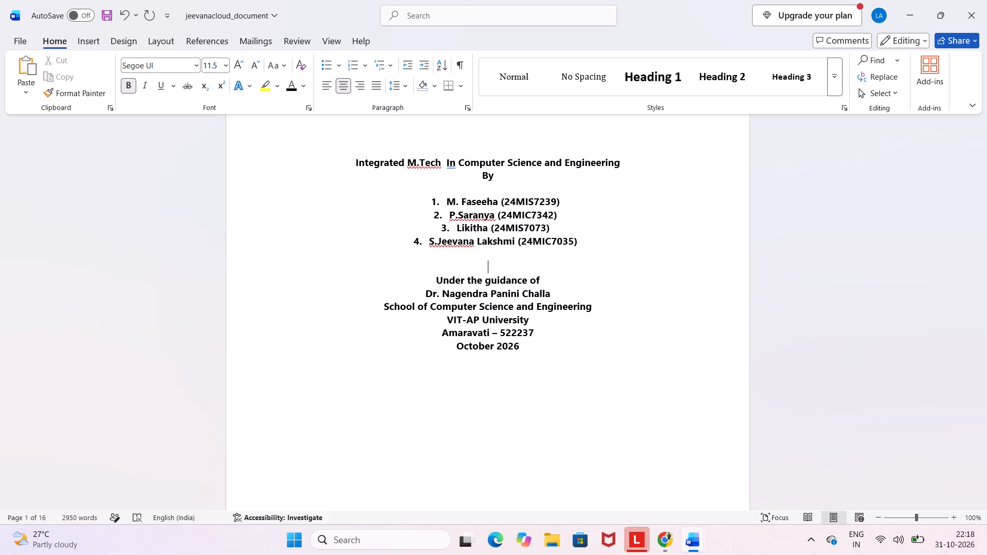
scroll(421, 388, "up", 2)
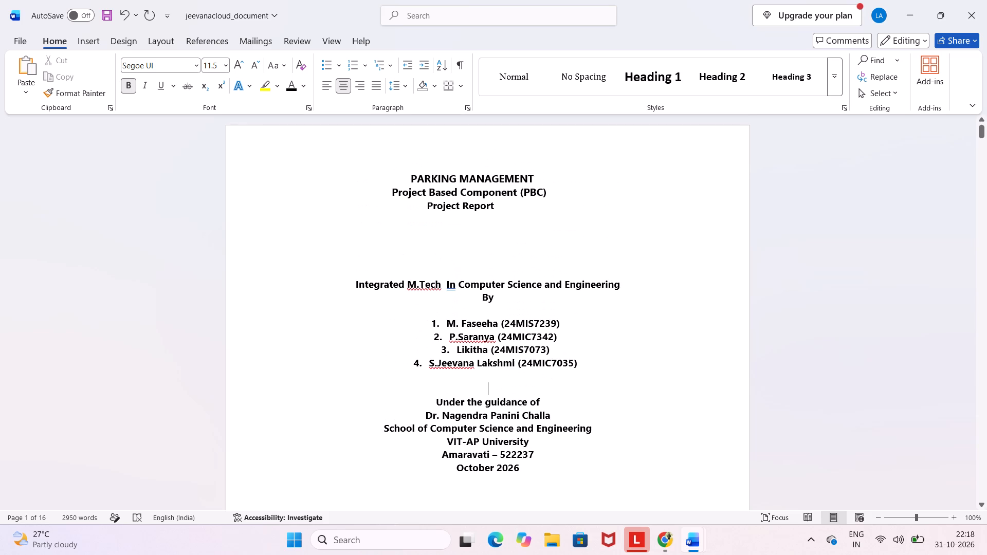
scroll(405, 356, "down", 1)
scroll(405, 356, "up", 1)
left_click(345, 88)
left_click(345, 88)
left_click_drag(350, 268, 478, 456)
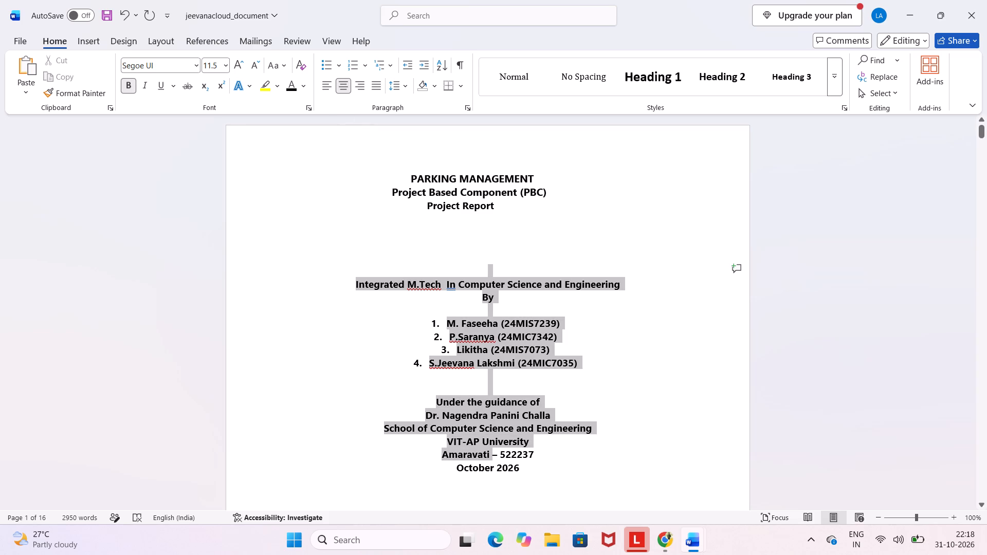
left_click_drag(478, 456, 517, 467)
left_click(436, 463)
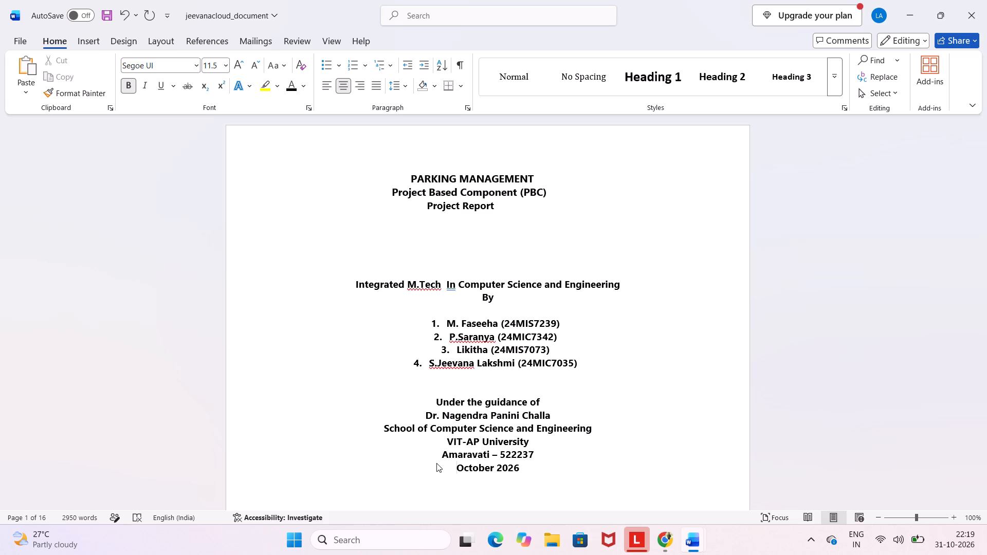
scroll(436, 463, "down", 1)
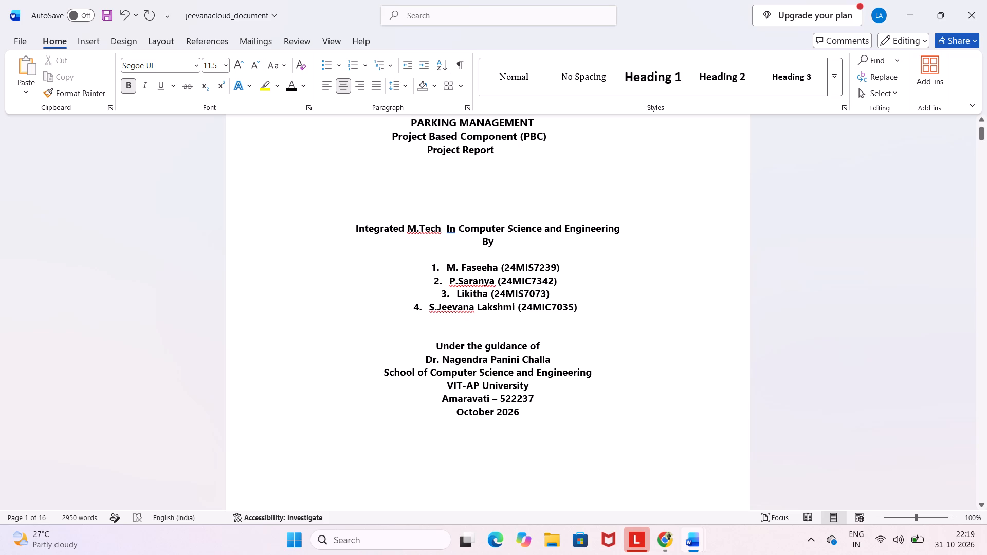
left_click_drag(527, 411, 445, 409)
left_click(454, 451)
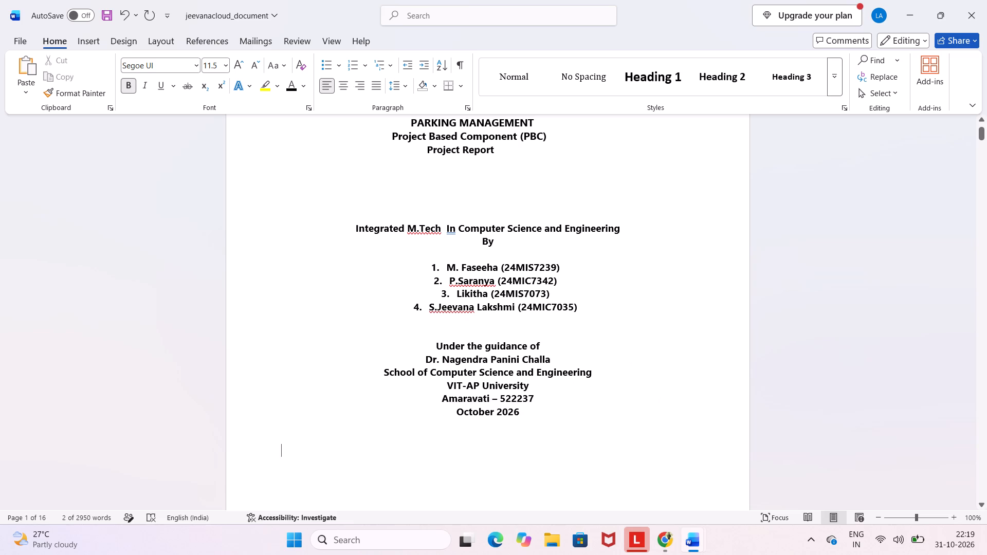
scroll(454, 451, "down", 3)
scroll(454, 451, "up", 1)
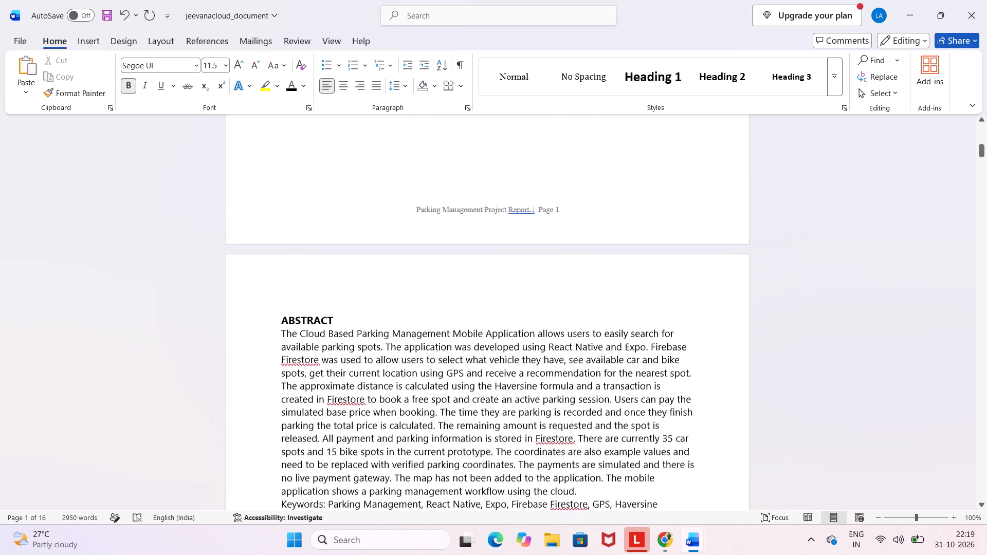
scroll(454, 451, "up", 1)
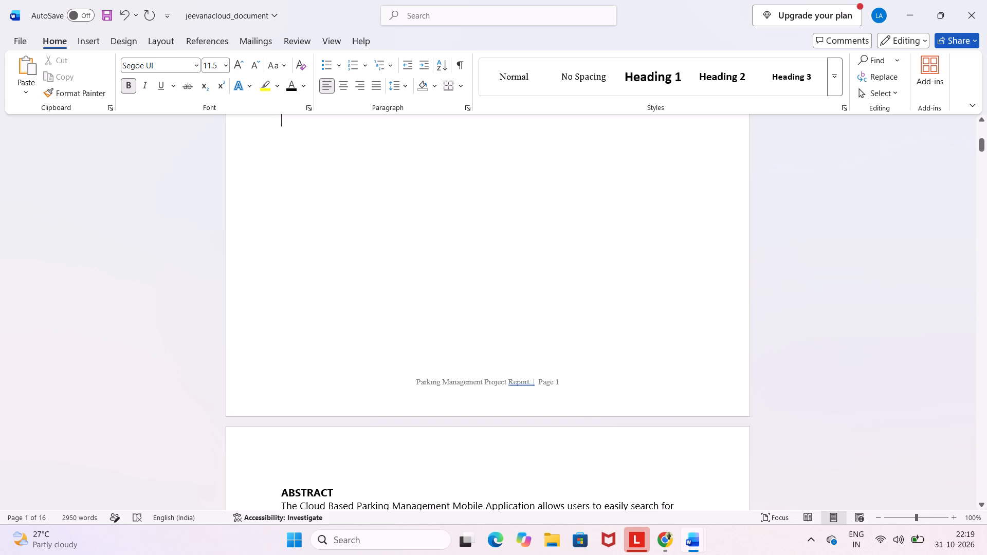
scroll(456, 432, "up", 1)
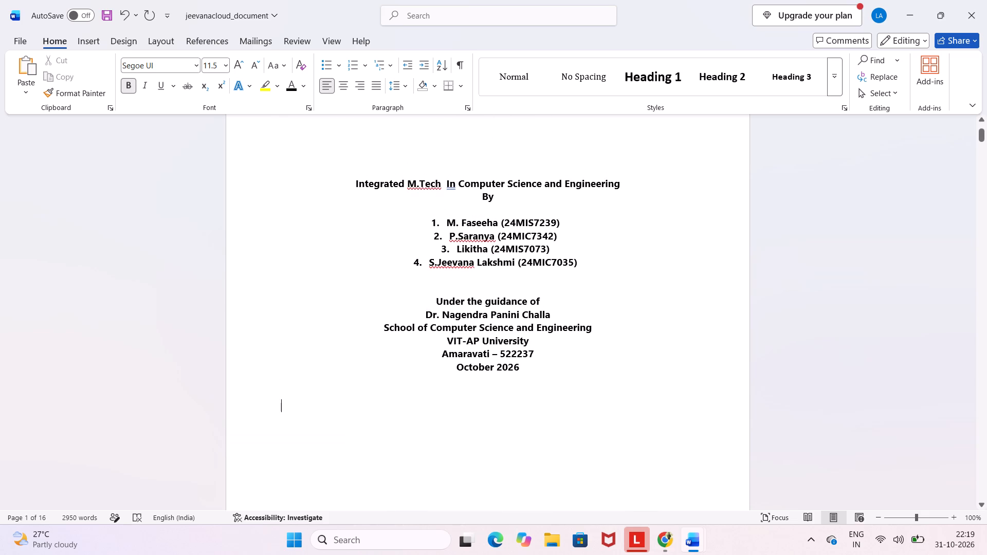
scroll(456, 432, "up", 1)
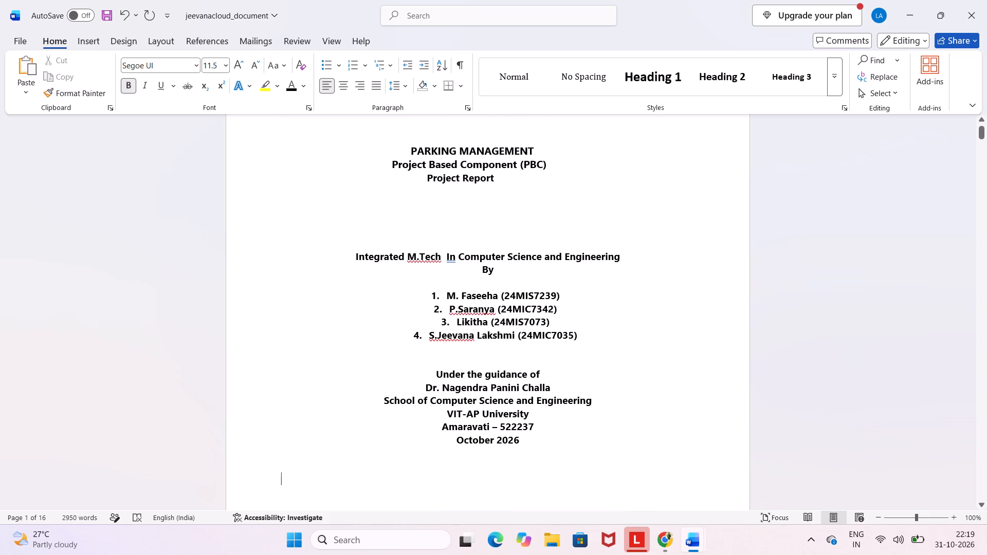
left_click_drag(346, 261, 522, 465)
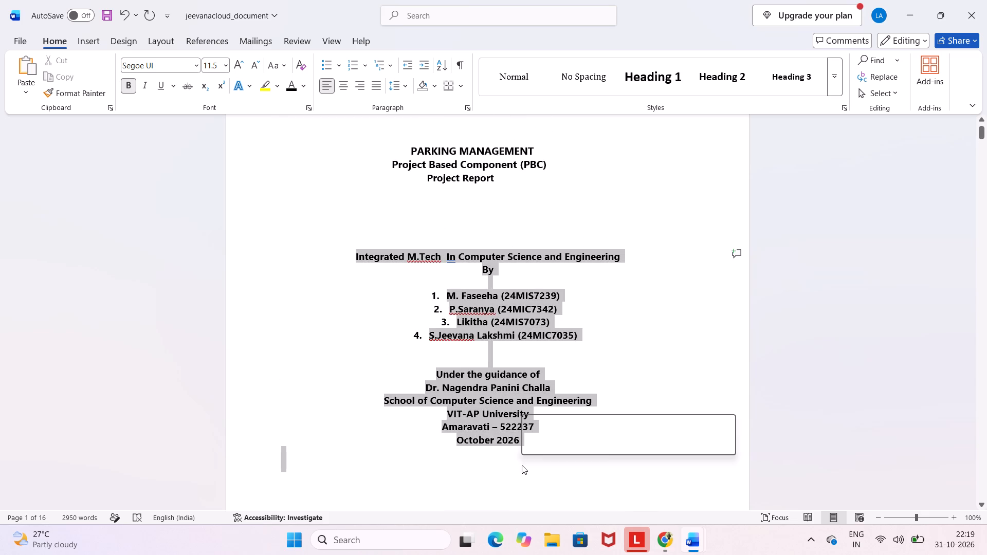
left_click(336, 464)
Review the report from the cover page through the abstract, contents and introduction to the section 3.1 Proposed Architecture list.
scroll(336, 464, "down", 1)
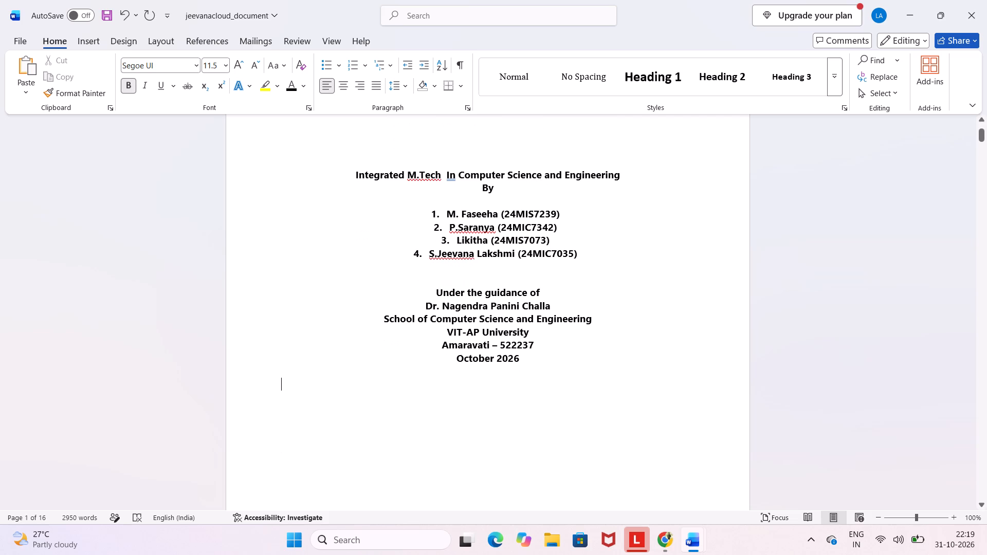
scroll(336, 464, "down", 1)
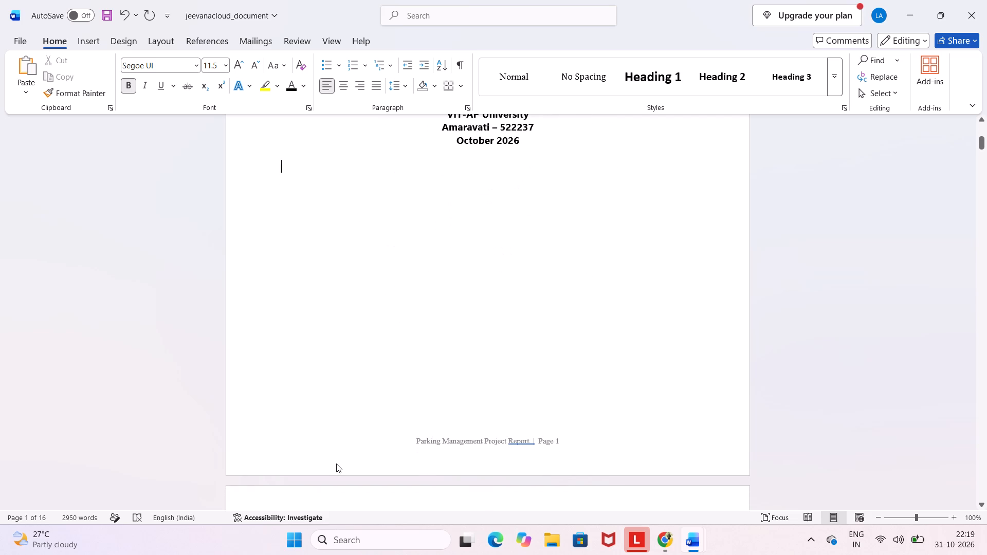
scroll(336, 464, "down", 1)
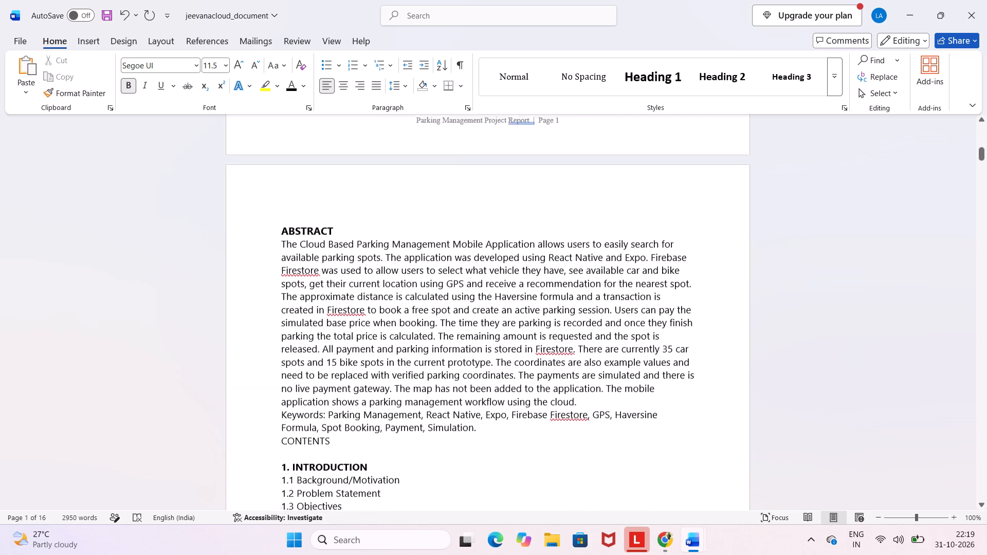
scroll(336, 464, "down", 3)
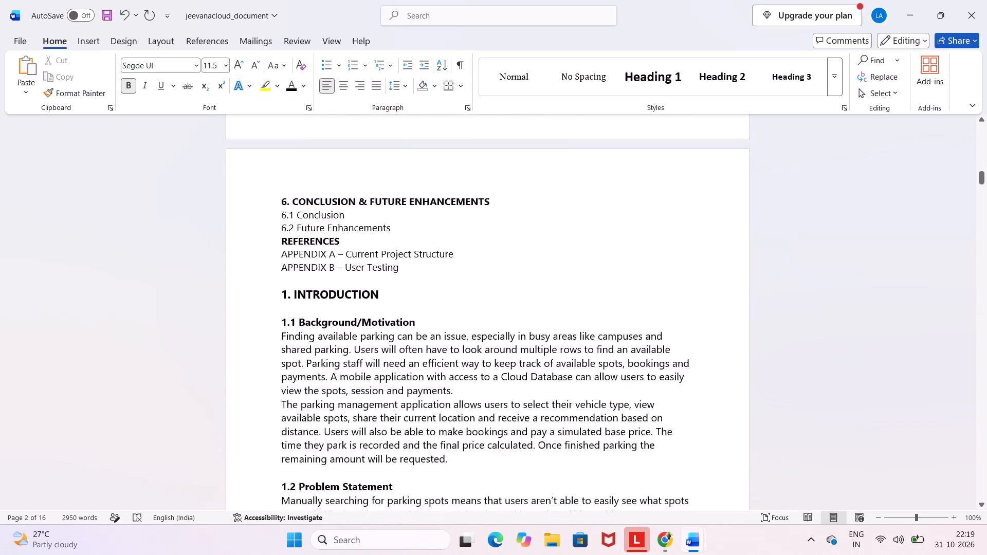
scroll(334, 445, "down", 1)
scroll(334, 445, "up", 2)
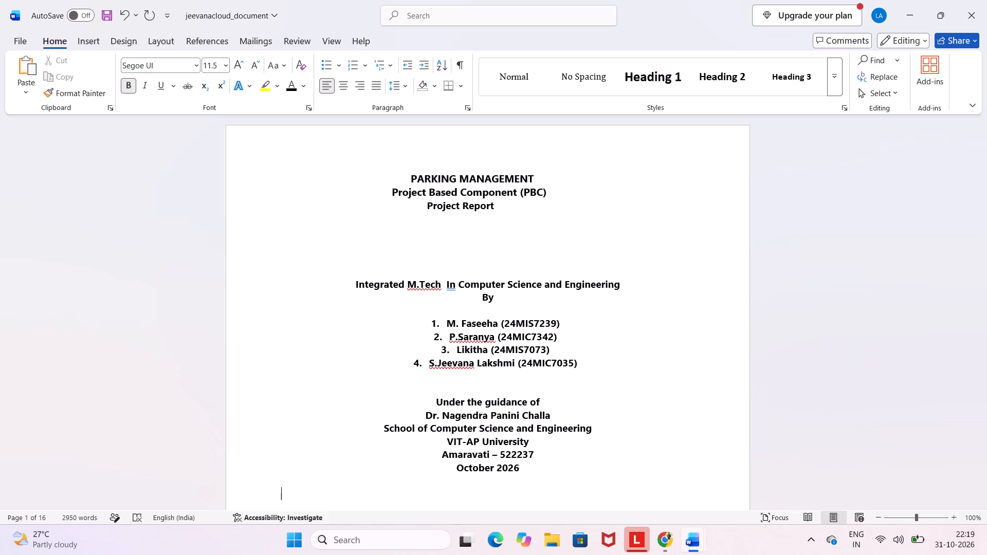
scroll(336, 434, "down", 2)
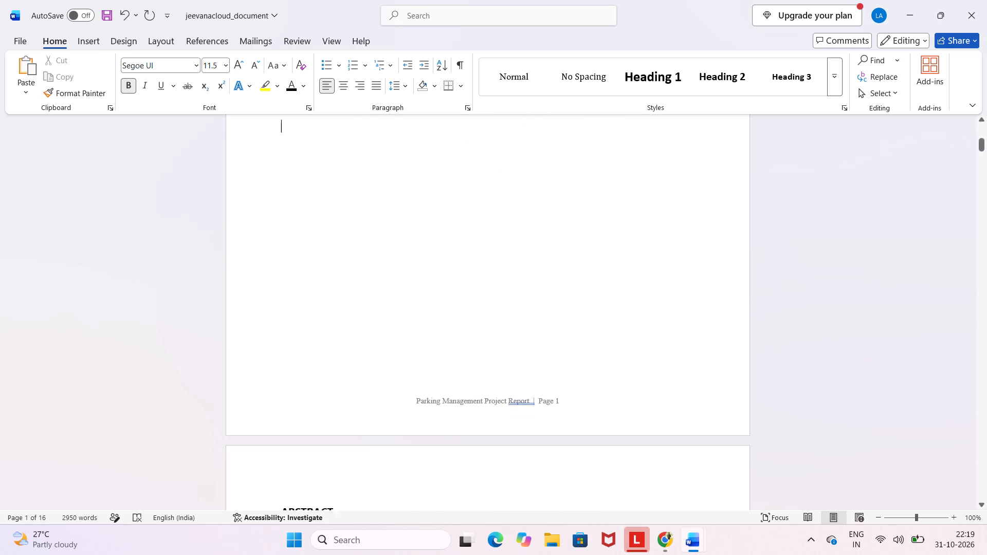
scroll(342, 413, "down", 4)
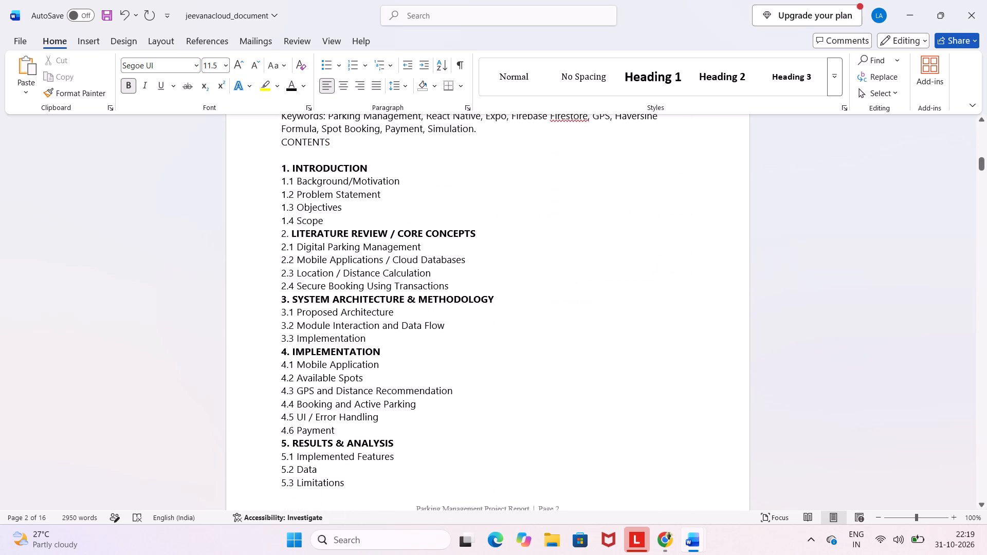
scroll(342, 413, "down", 4)
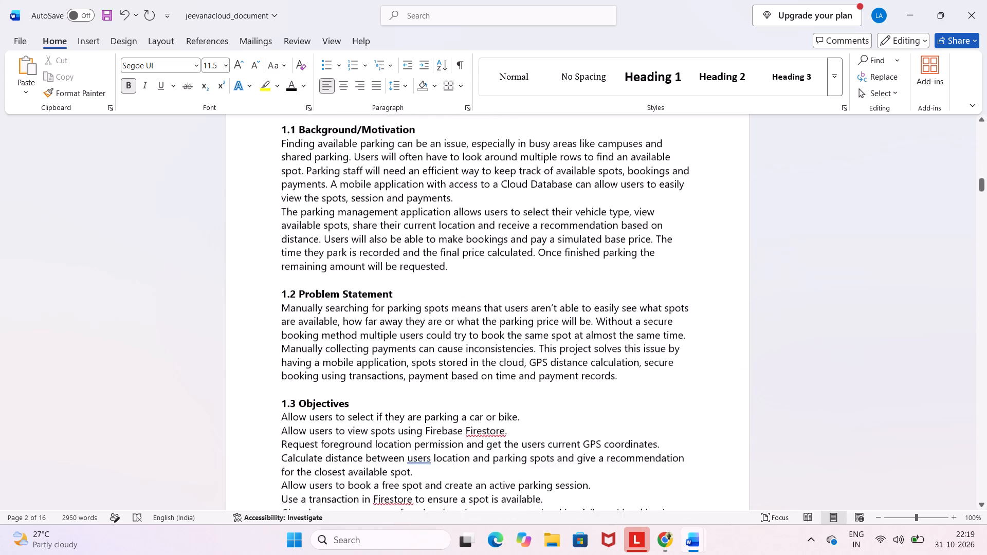
scroll(342, 413, "down", 4)
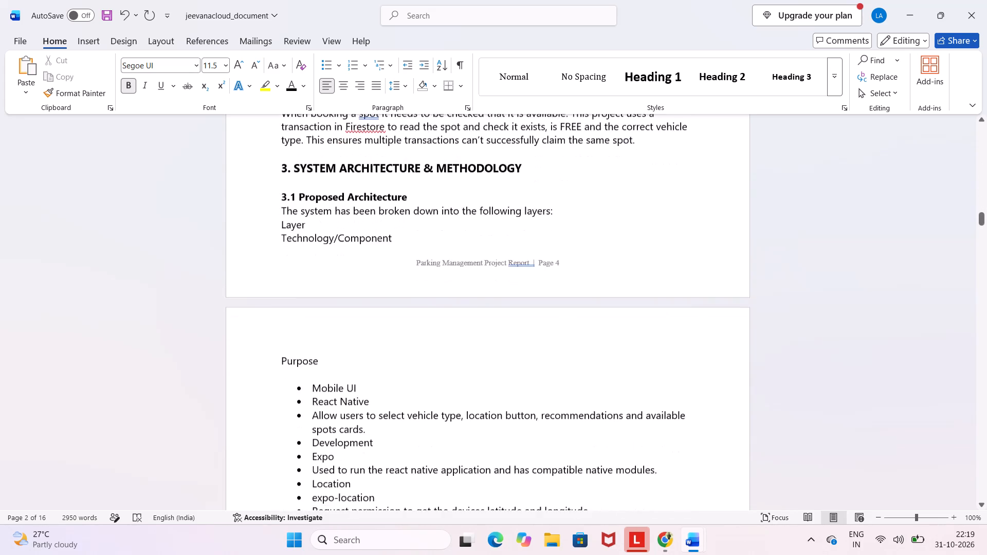
scroll(314, 365, "up", 1)
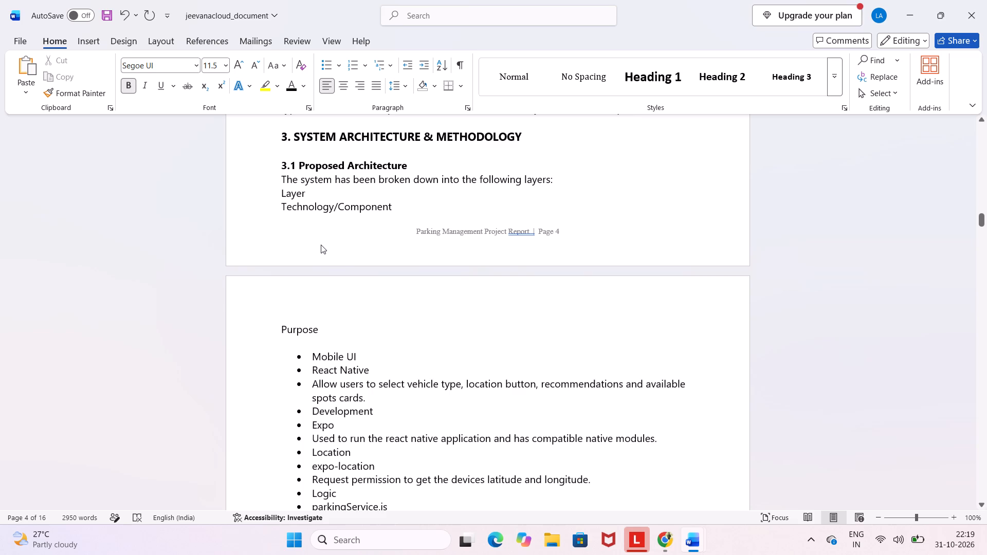
scroll(321, 245, "down", 1)
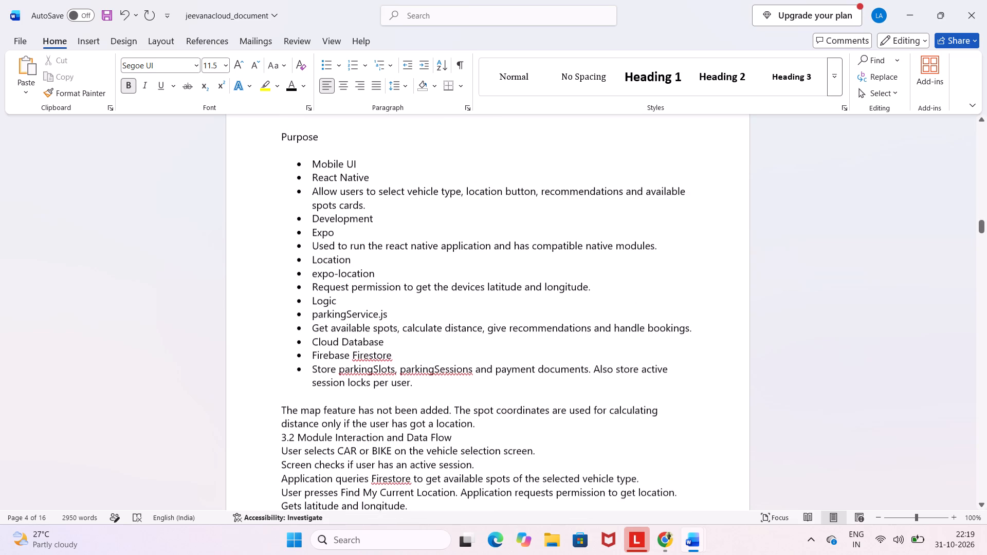
scroll(321, 245, "down", 1)
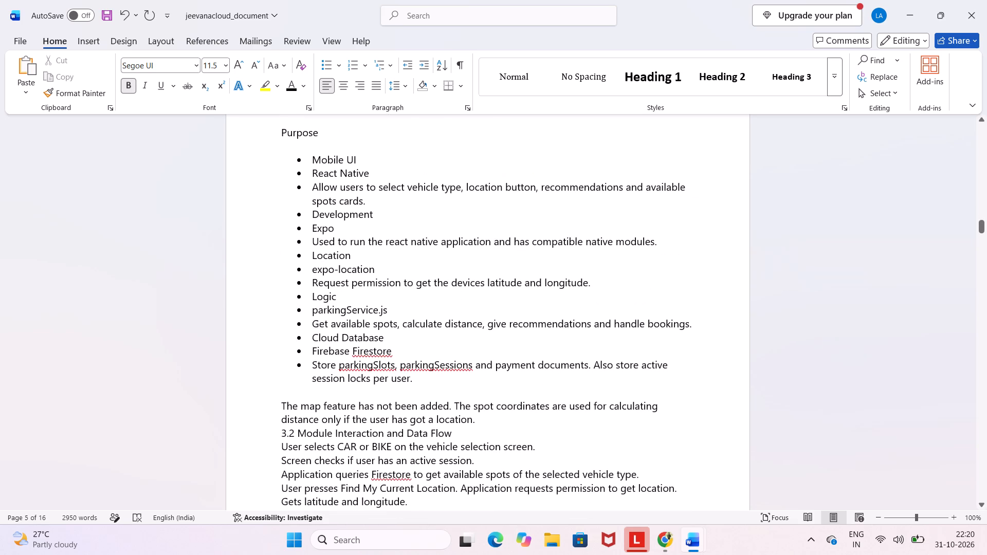
scroll(321, 245, "right", 1)
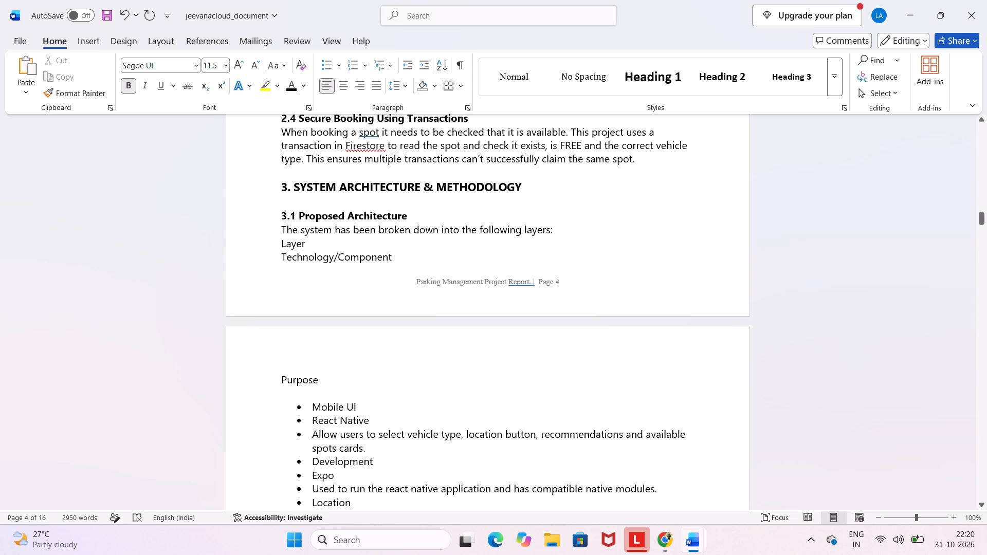
scroll(321, 449, "down", 1)
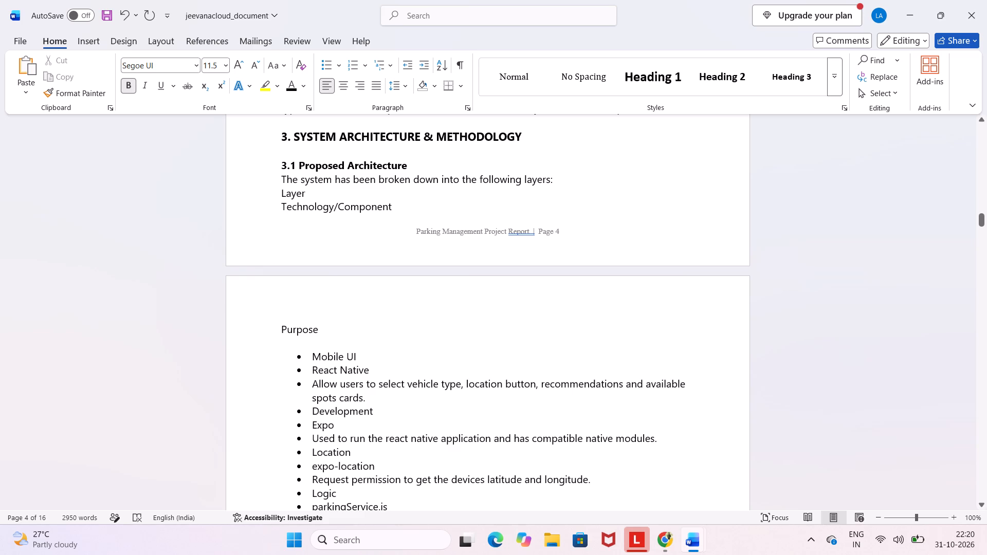
Copy the section 3.1 text from Technology/Component through the last bullet, ending with "session locks per user.".
left_click_drag(294, 358, 387, 514)
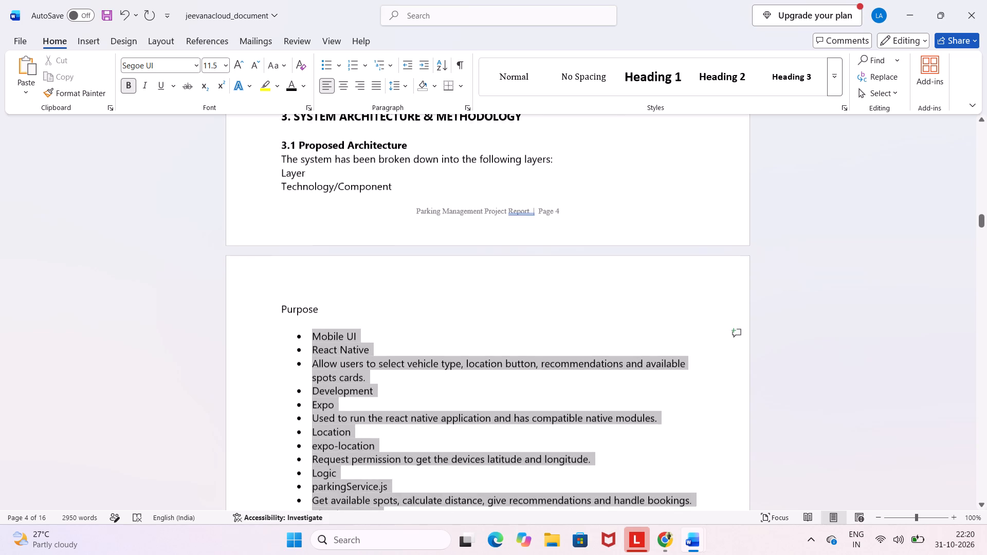
left_click_drag(387, 514, 421, 417)
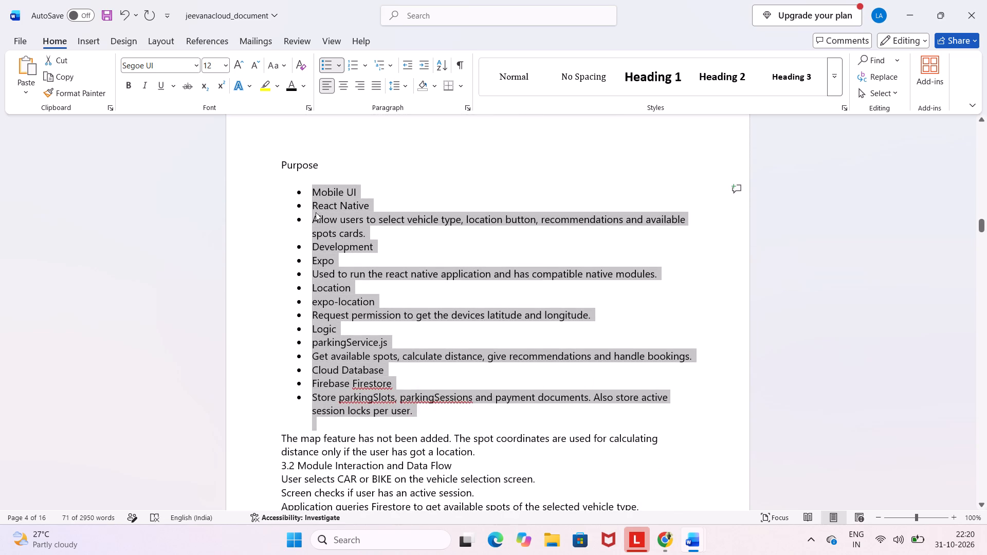
left_click(310, 185)
scroll(310, 185, "up", 1)
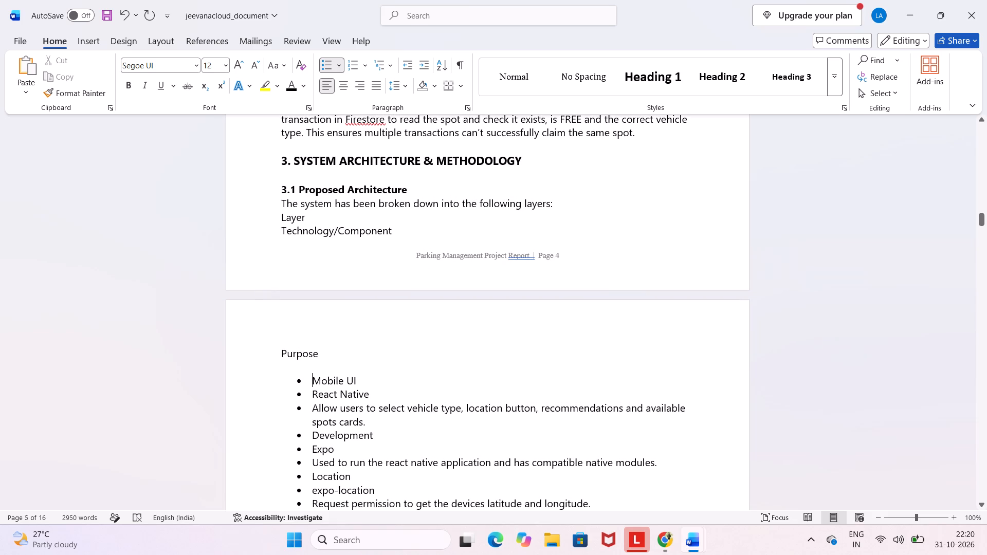
left_click_drag(282, 225, 390, 419)
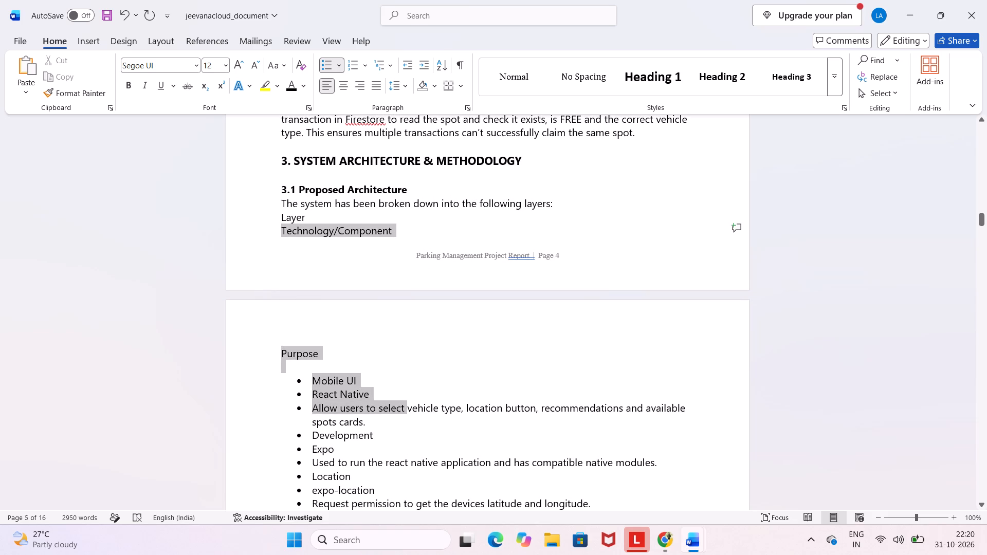
left_click_drag(390, 419, 386, 429)
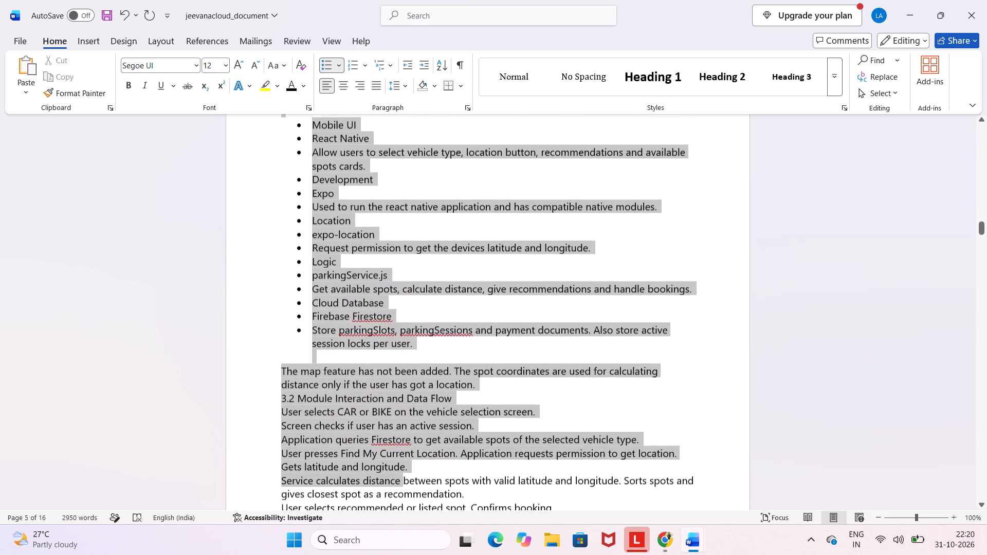
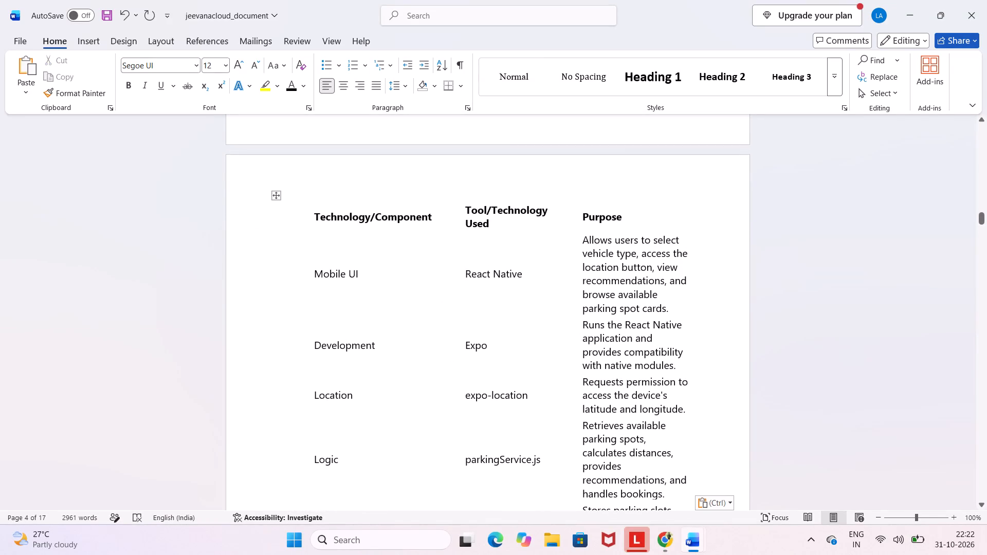
Apply the Inside Horizontal Border option to the entire Technology/Component table in section 3.1.
left_click(278, 193)
left_click(279, 195)
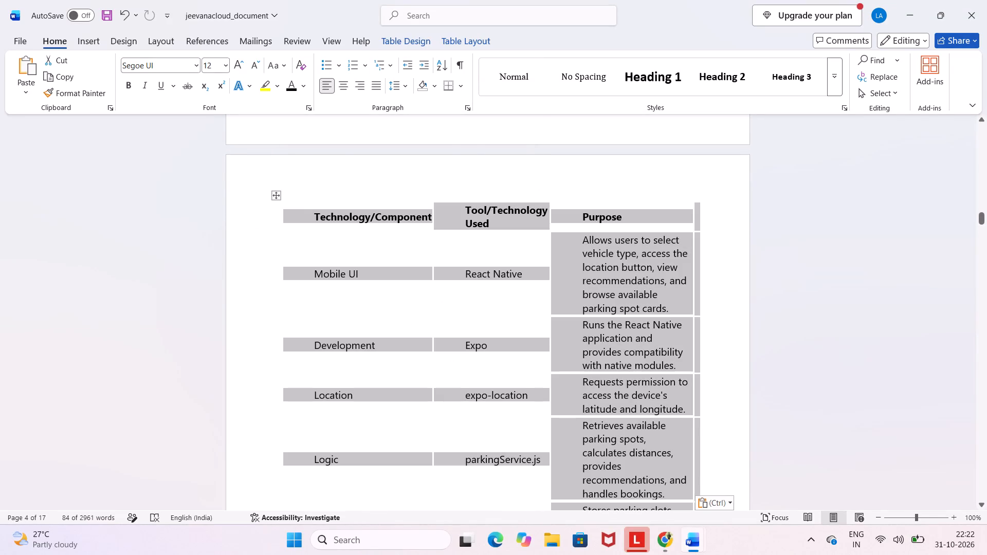
left_click(279, 195)
left_click(279, 195)
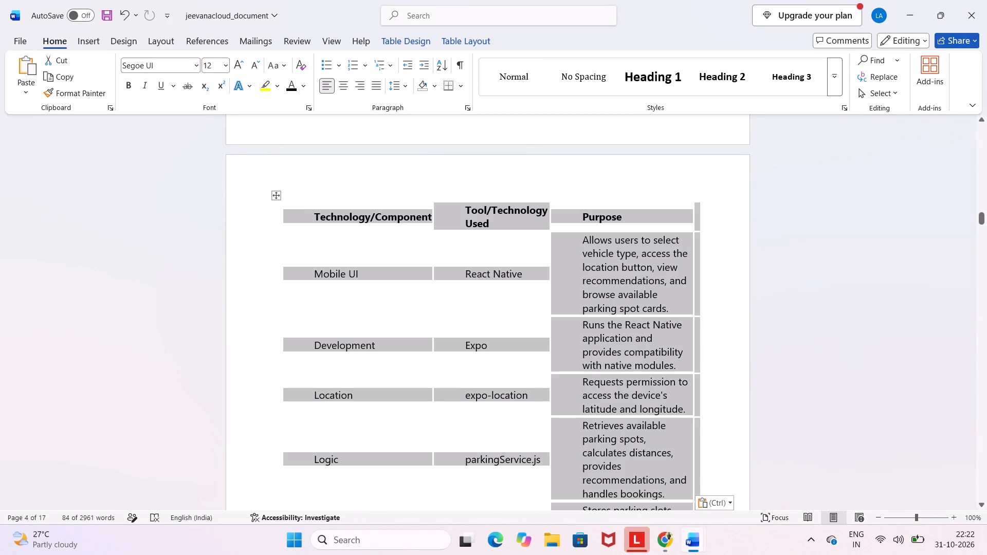
left_click(279, 195)
left_click(279, 195)
left_click(279, 195)
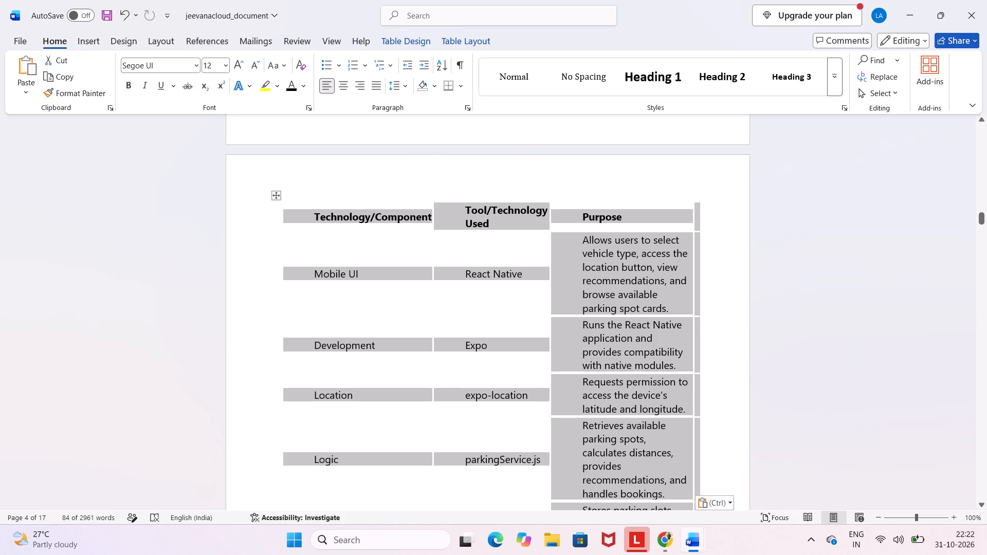
left_click(279, 195)
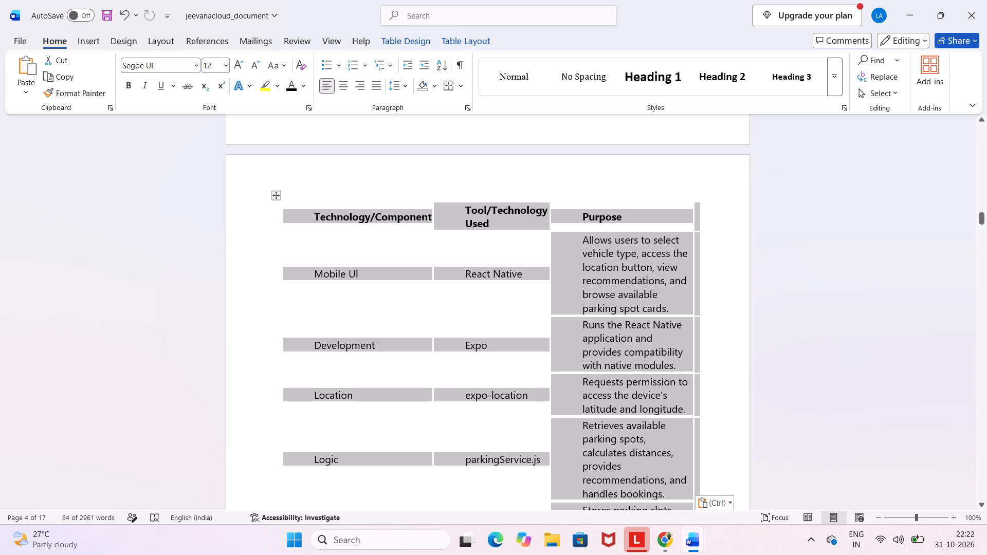
left_click(276, 197)
left_click(276, 197)
left_click(454, 86)
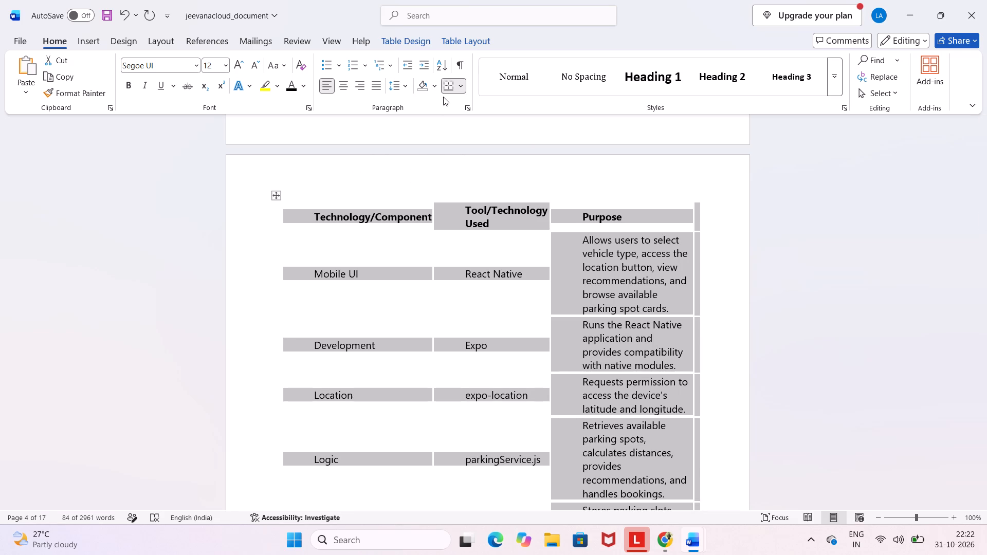
left_click(459, 85)
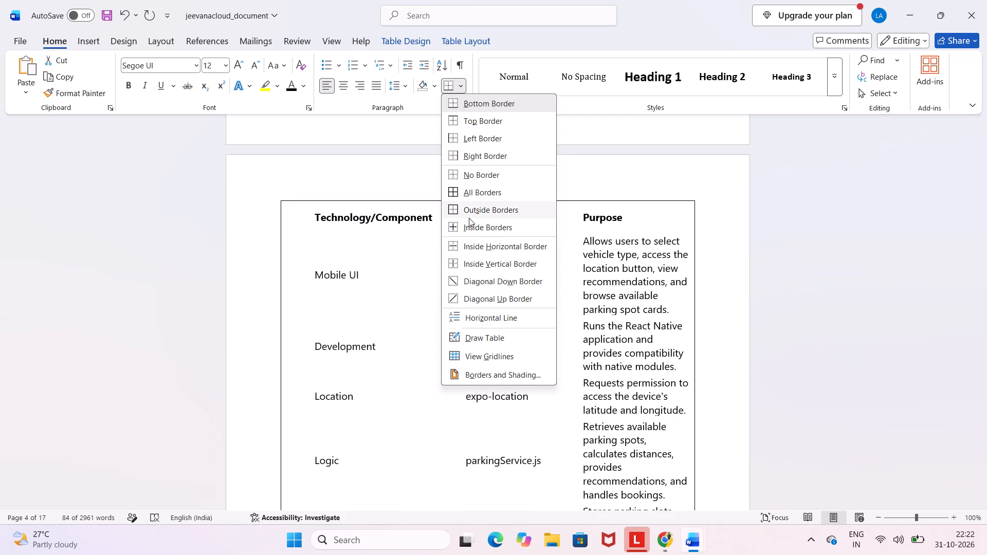
left_click(459, 248)
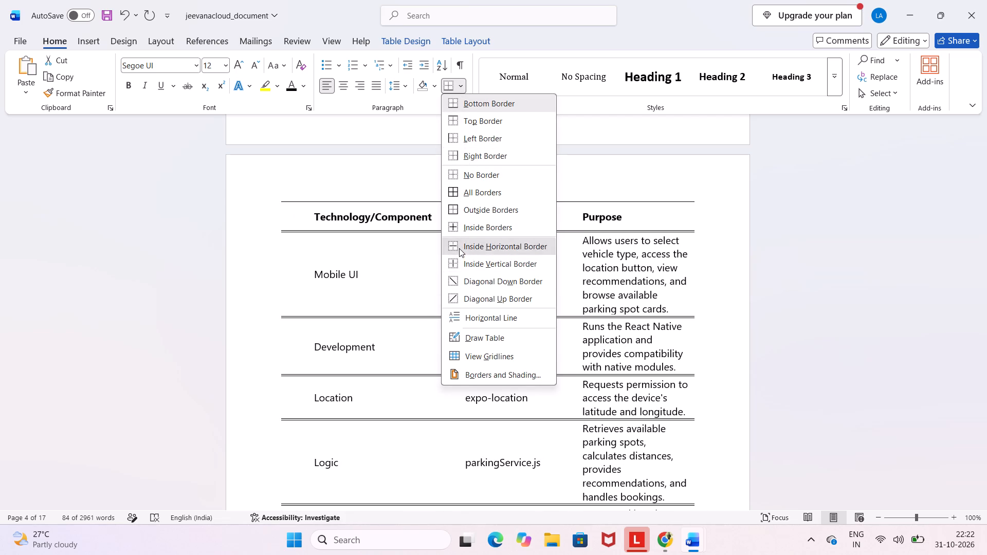
left_click(452, 274)
Save the report document with the bordered table.
scroll(440, 321, "down", 1)
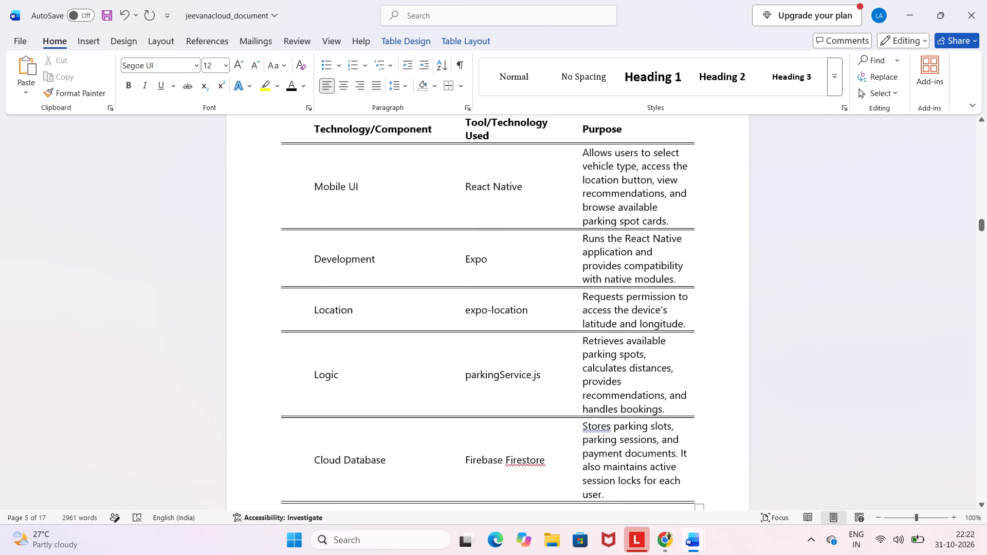
scroll(440, 321, "down", 2)
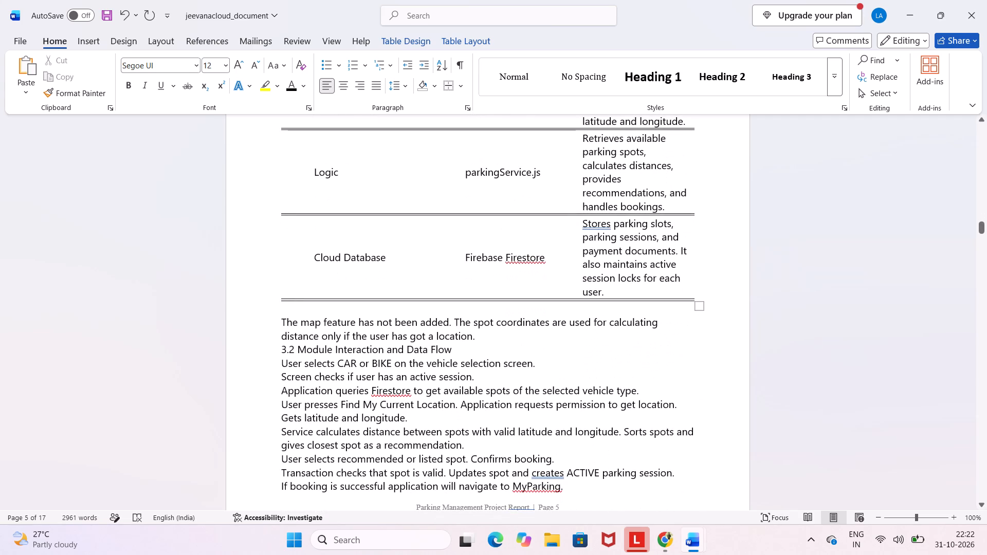
key("ctrl+s")
key("ctrl+s")
key("ctrl+s")
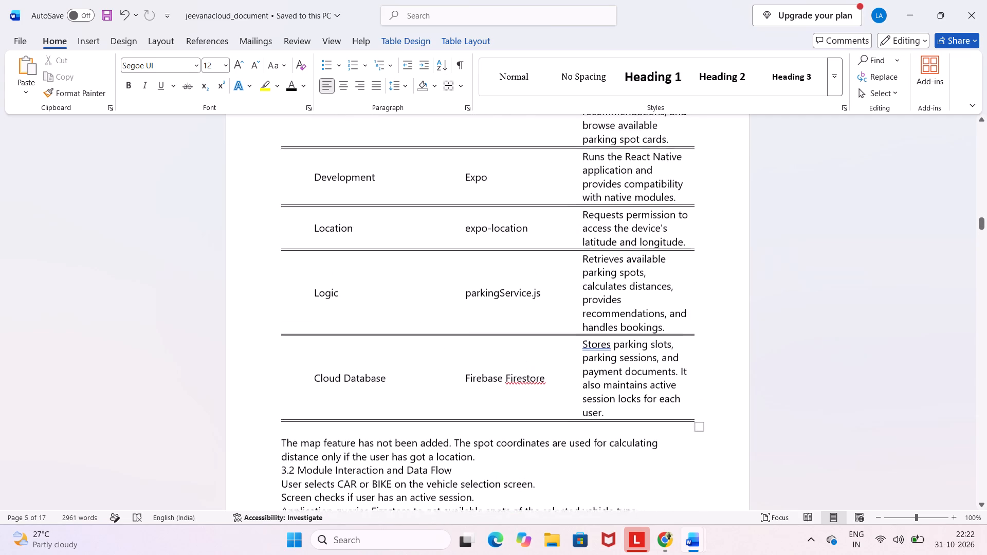
Insert a blank line above the "3.2 Module Interaction and Data Flow" heading and make the heading bold.
left_click(480, 395)
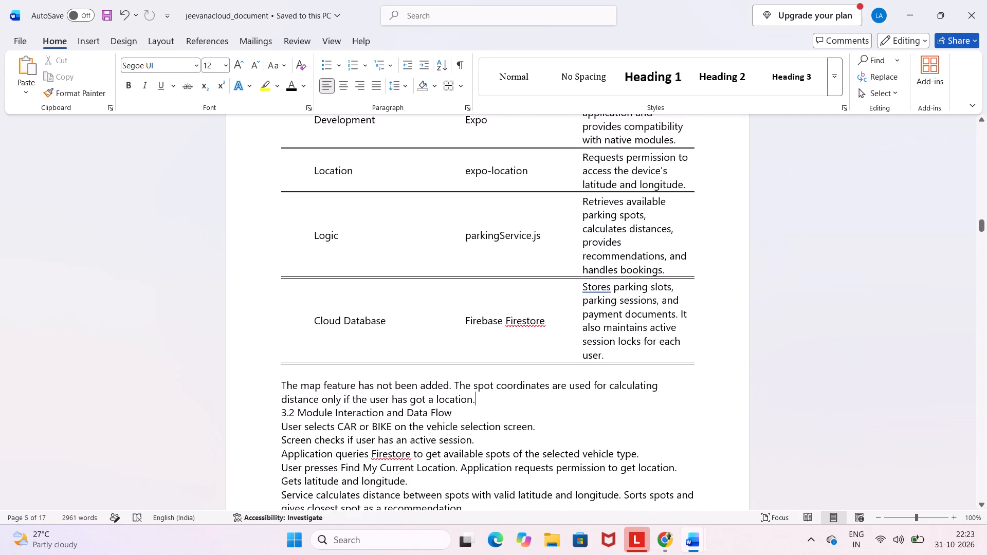
key("Return")
scroll(480, 395, "down", 1)
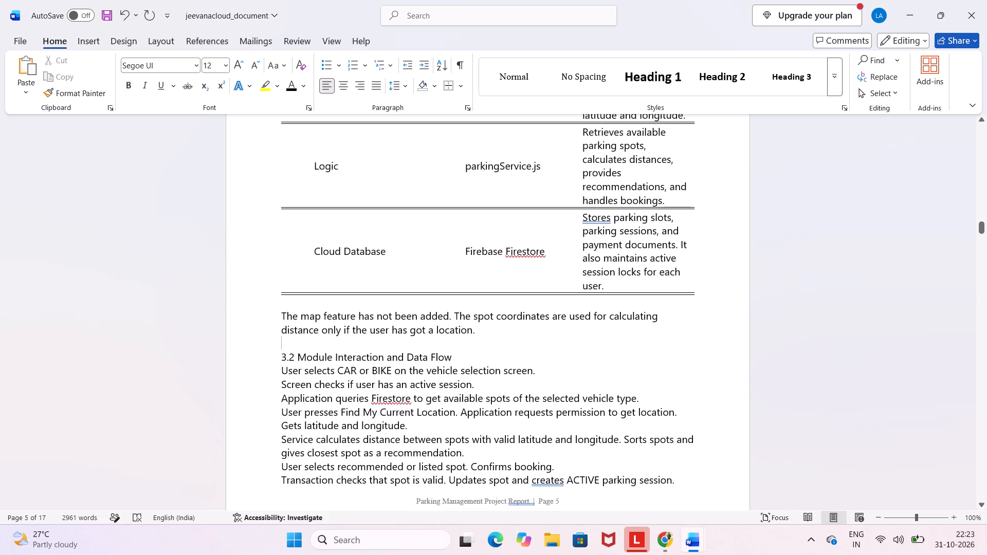
left_click_drag(460, 362, 271, 358)
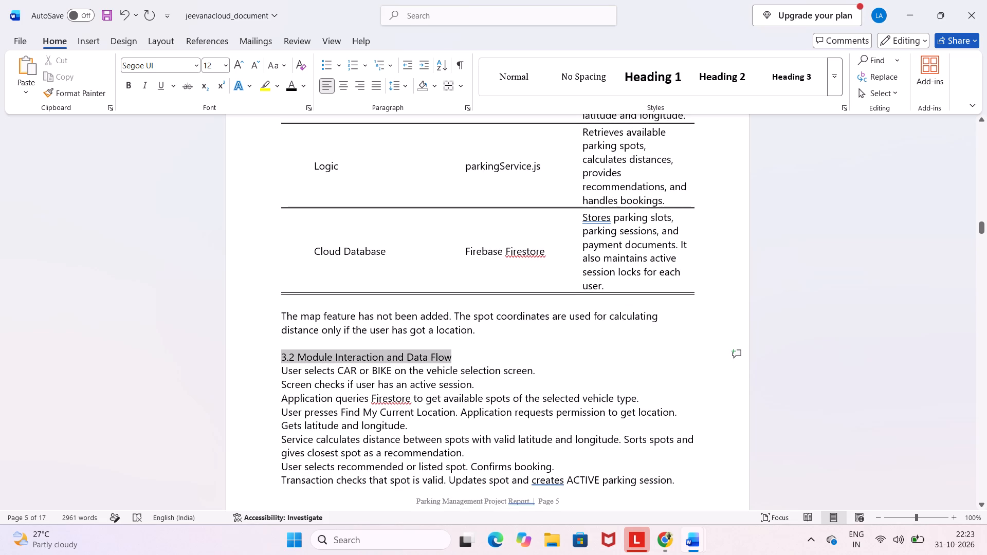
left_click_drag(271, 358, 270, 357)
left_click(279, 337)
left_click(460, 384)
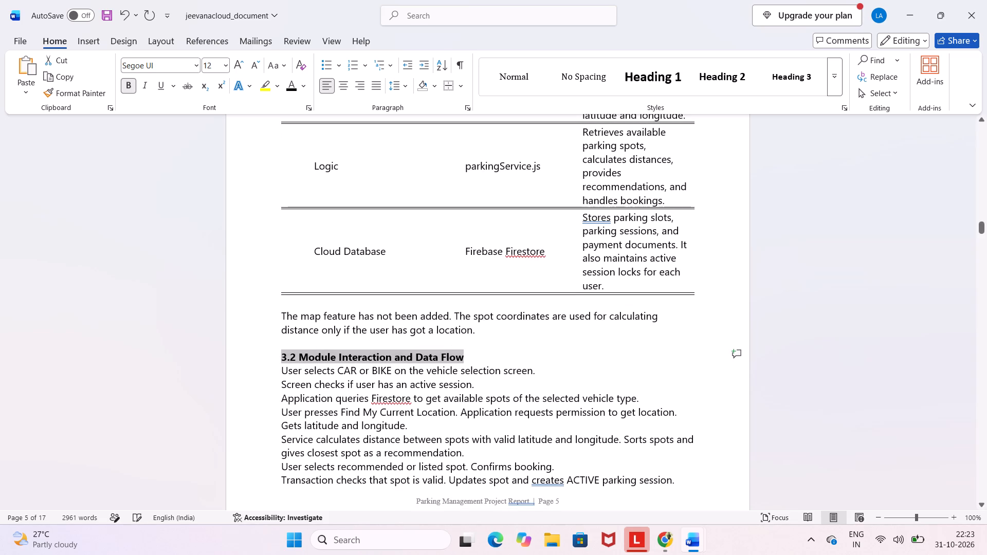
Select the section 3.3 tool list from the "Tool/Technology" heading through the bullet ending "map has been removed.".
scroll(460, 384, "down", 3)
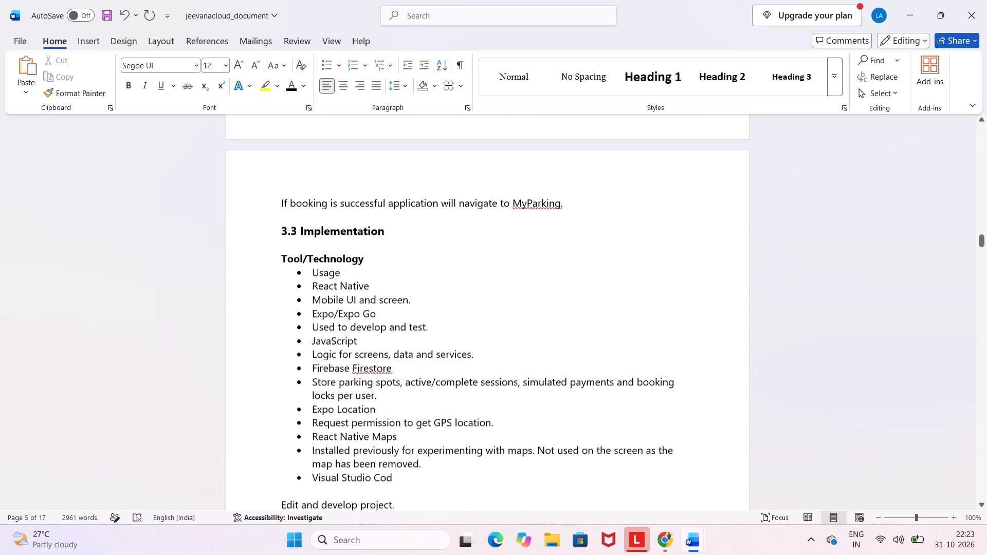
scroll(460, 384, "down", 1)
scroll(460, 384, "right", 1)
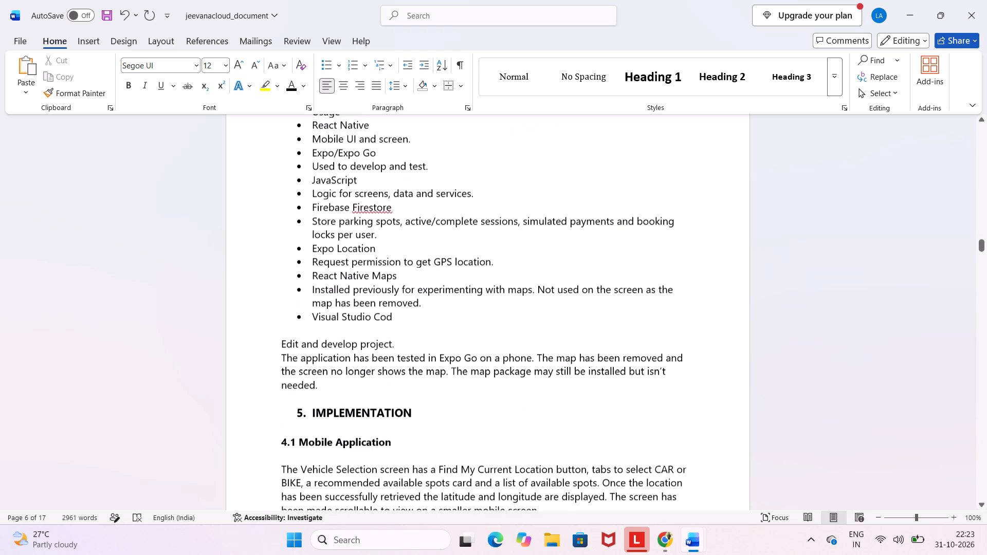
scroll(460, 384, "right", 1)
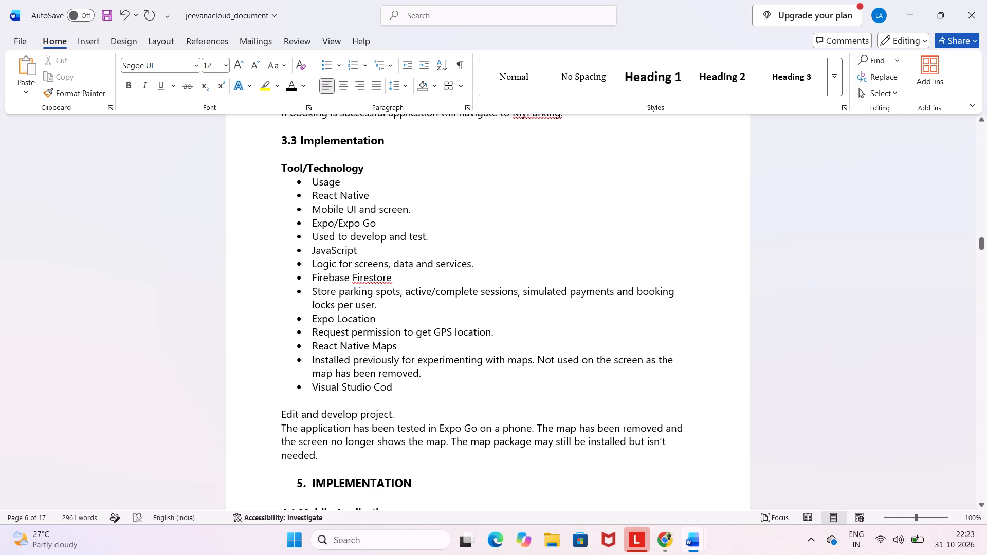
left_click_drag(284, 178, 303, 181)
left_click_drag(303, 181, 303, 182)
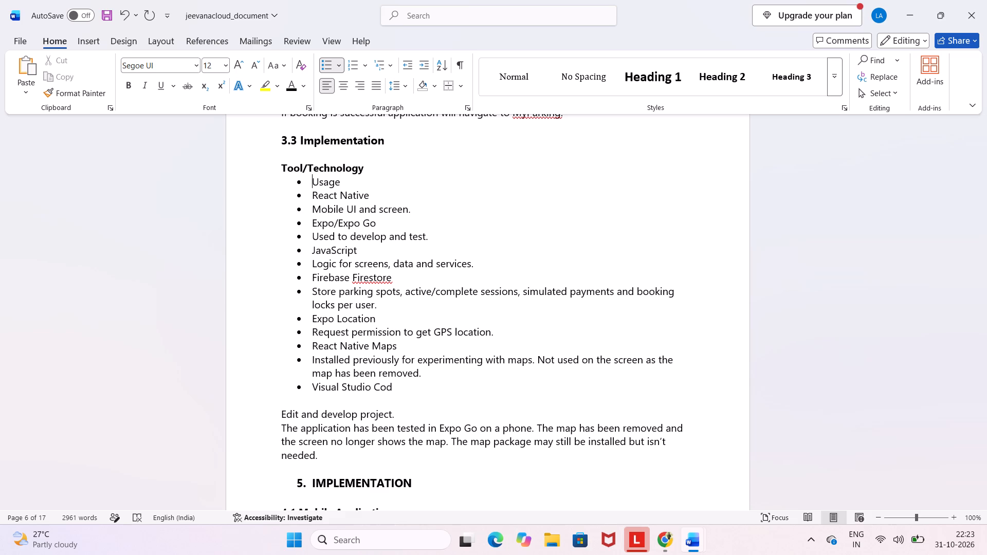
left_click(303, 182)
left_click_drag(278, 164, 443, 373)
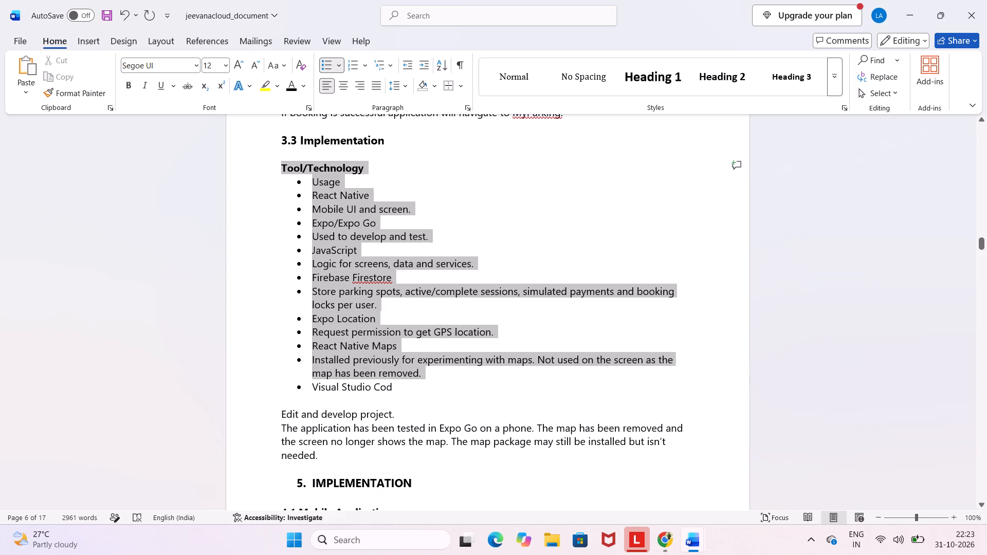
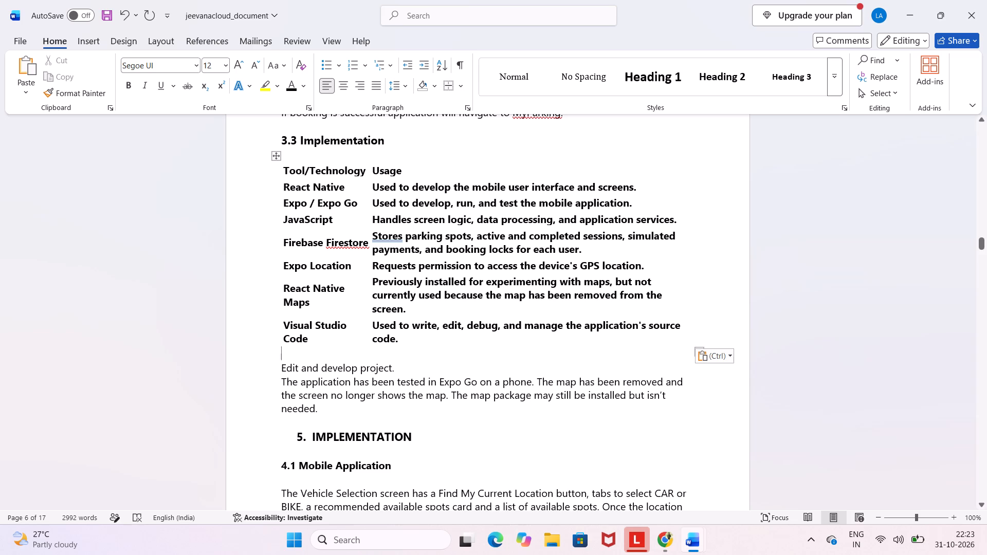
Apply the Inside Borders option to all rows of the Tool/Technology table in section 3.3.
left_click(281, 166)
left_click(374, 171)
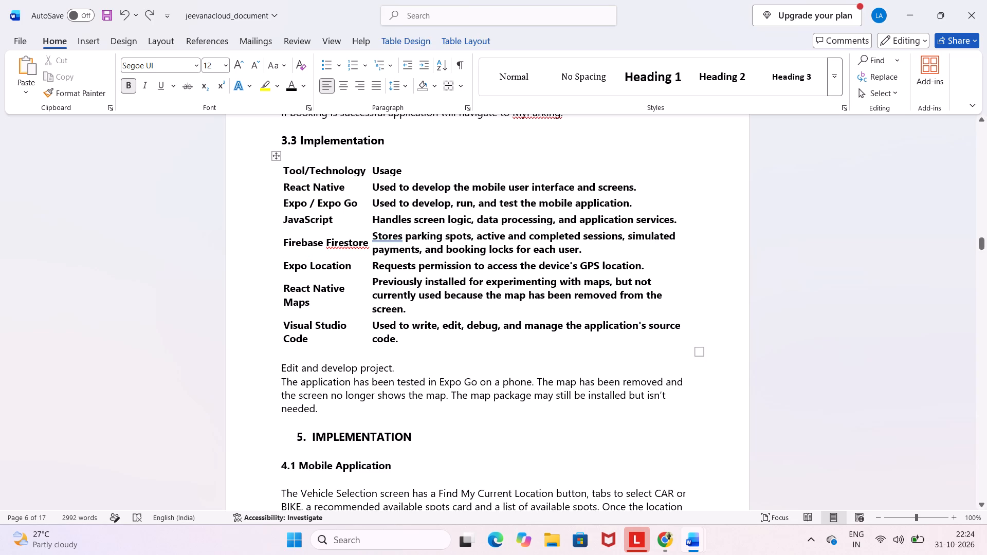
left_click(285, 189)
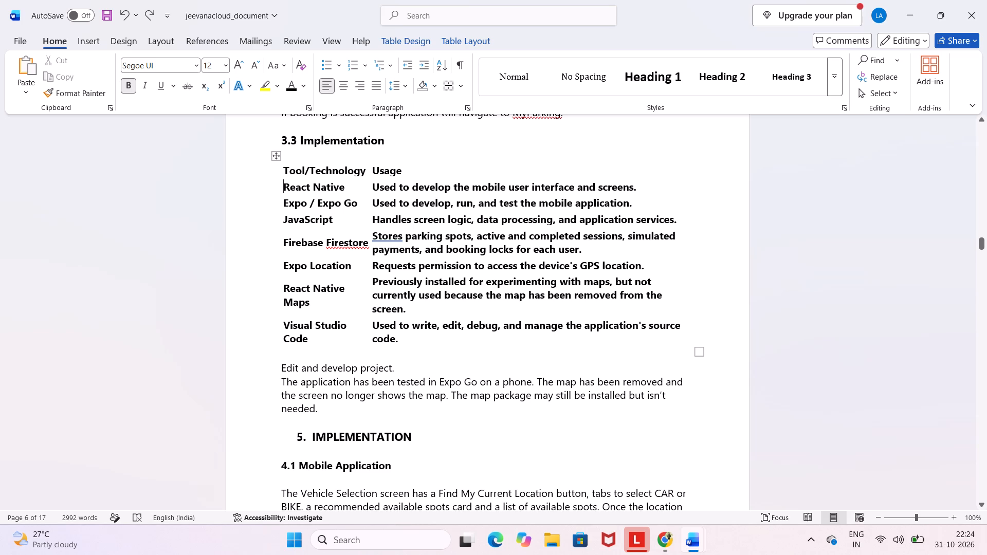
left_click(284, 189)
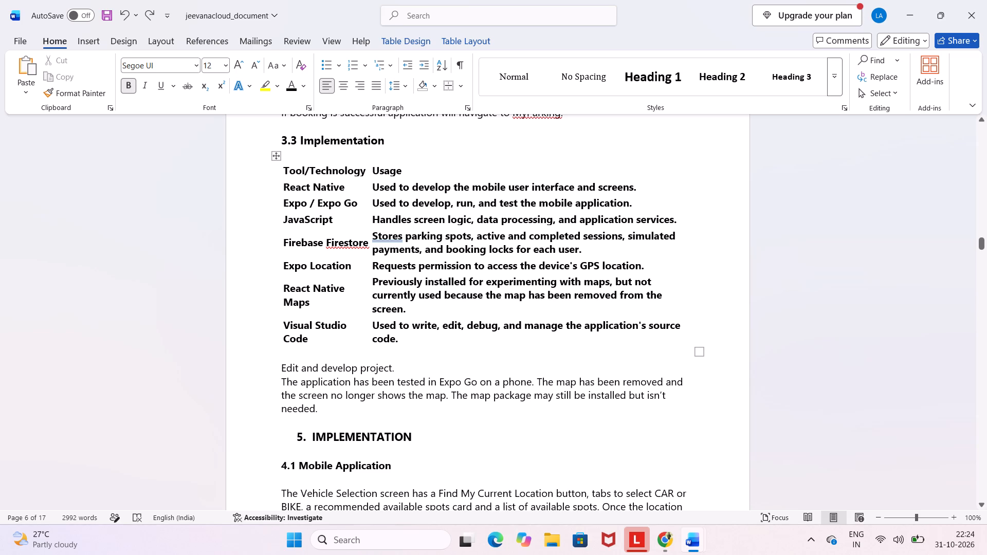
left_click(284, 170)
left_click_drag(284, 170, 453, 300)
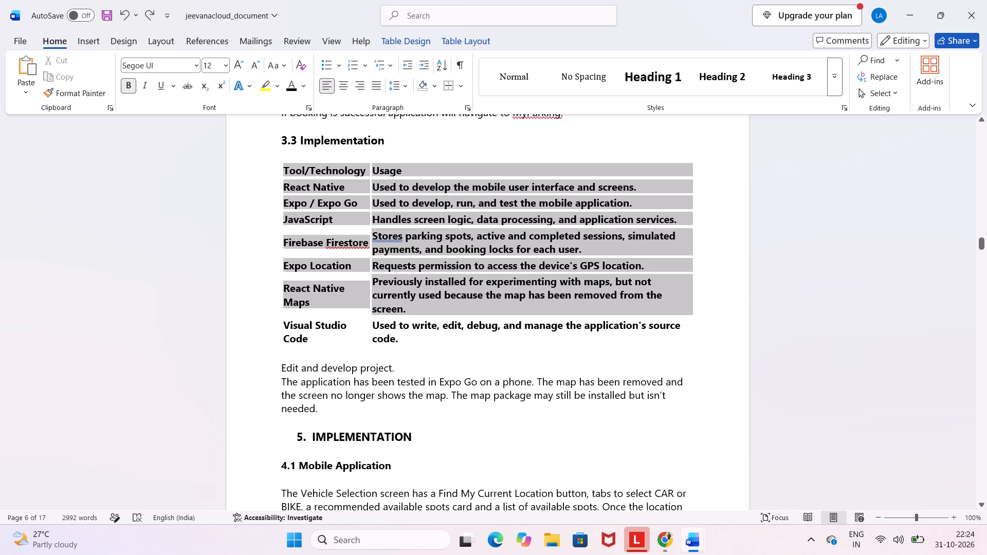
left_click_drag(453, 300, 450, 341)
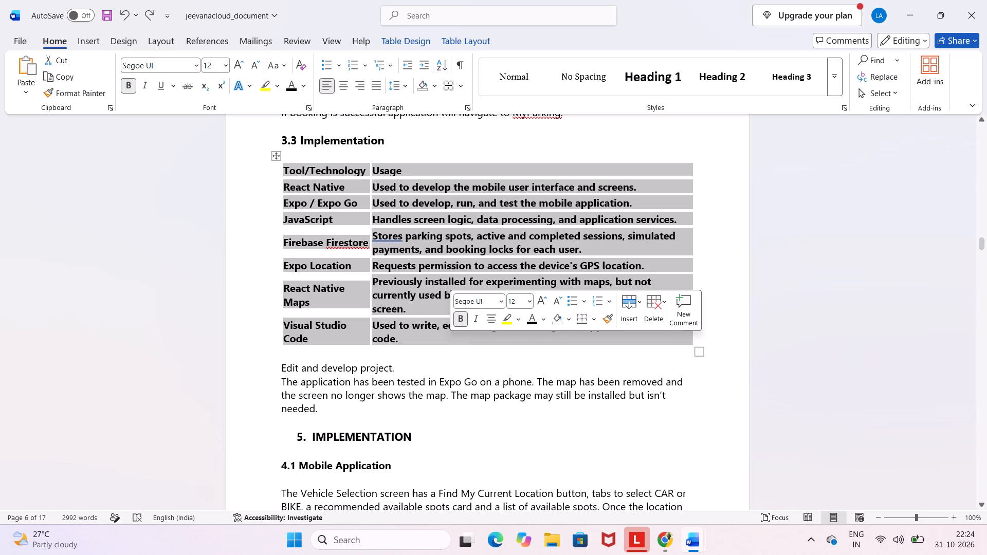
left_click(462, 89)
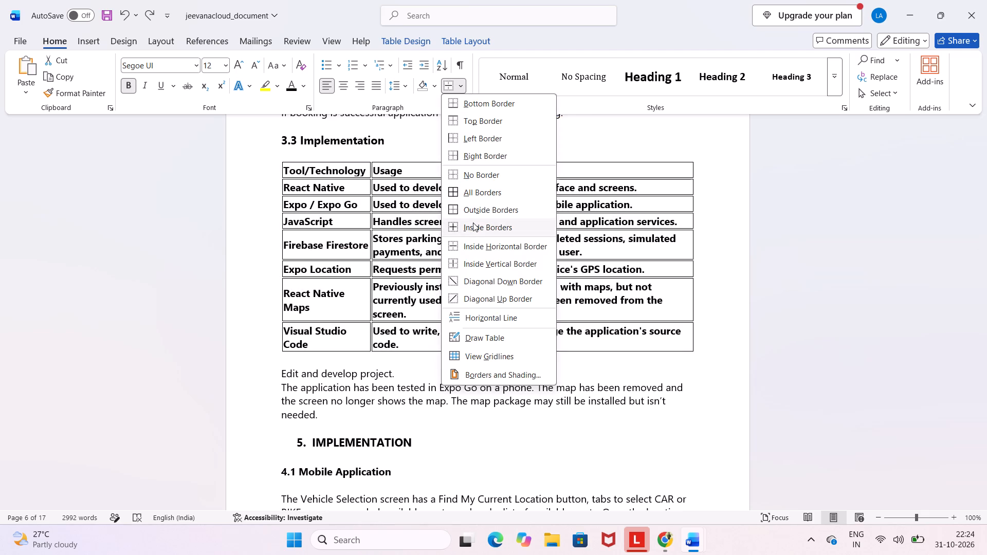
left_click(473, 223)
left_click(471, 365)
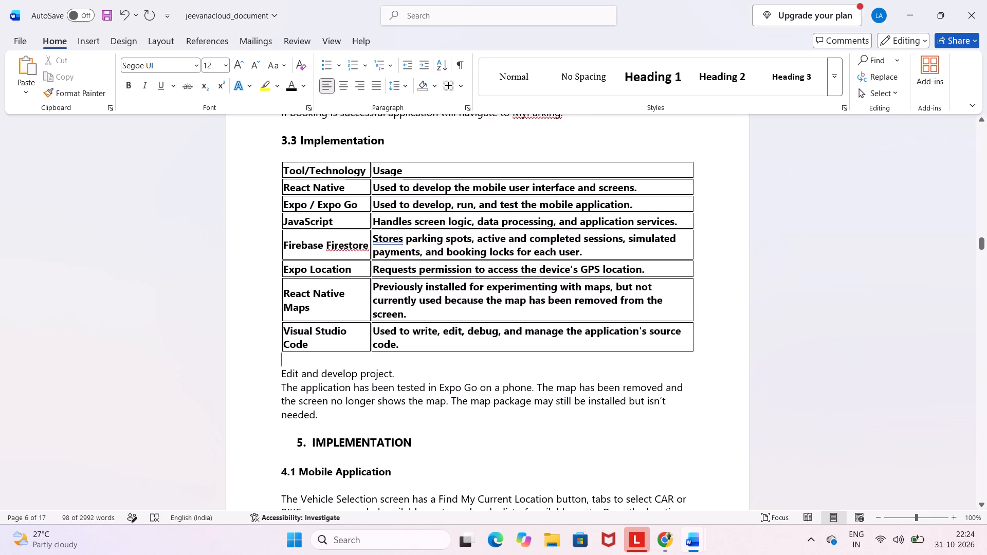
Shift the "Usage" heading towards the middle of its header cell with leading spaces in the section 3.3 table.
left_click(373, 165)
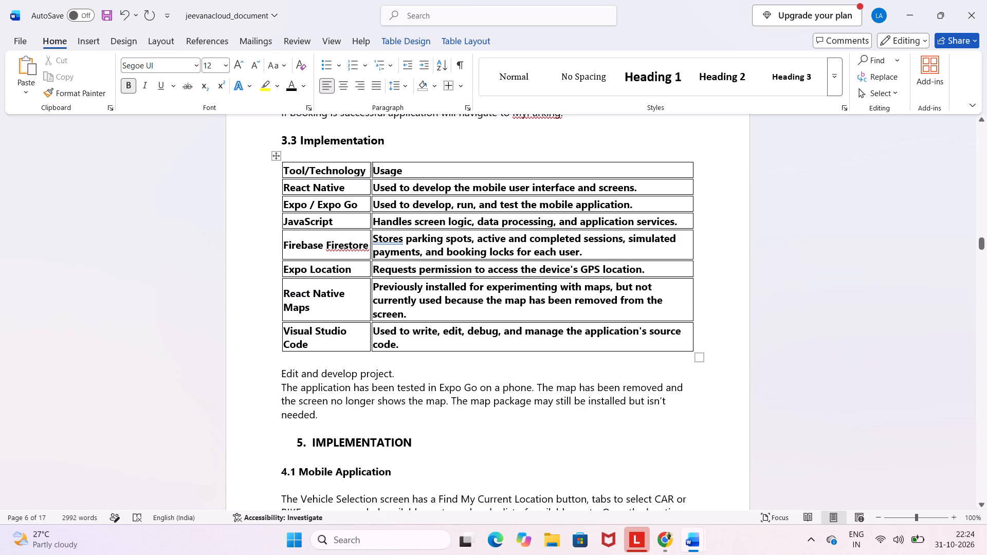
key("space")
key("space")
key("space")
left_click(560, 415)
Save the report document with the new section 3.3 table.
scroll(560, 415, "up", 2)
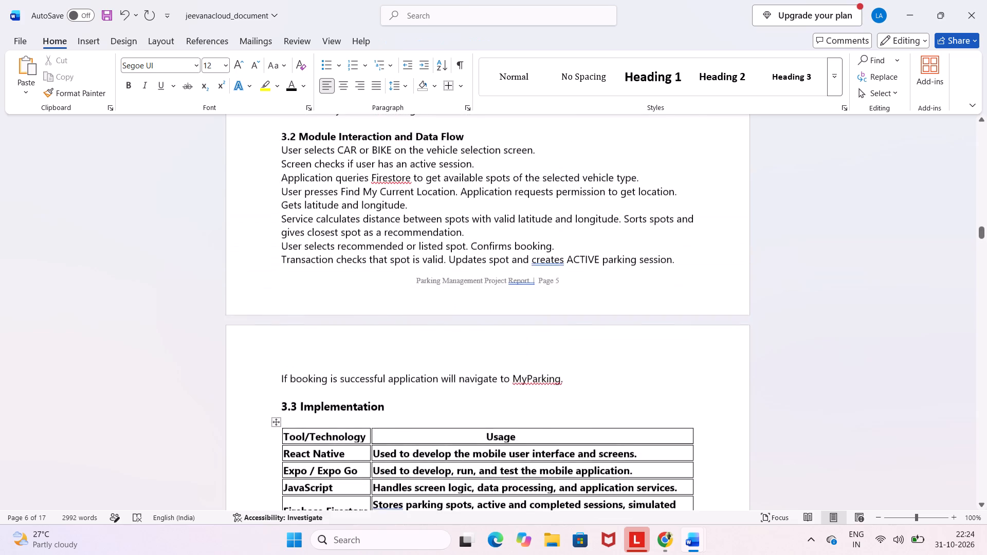
scroll(560, 415, "up", 2)
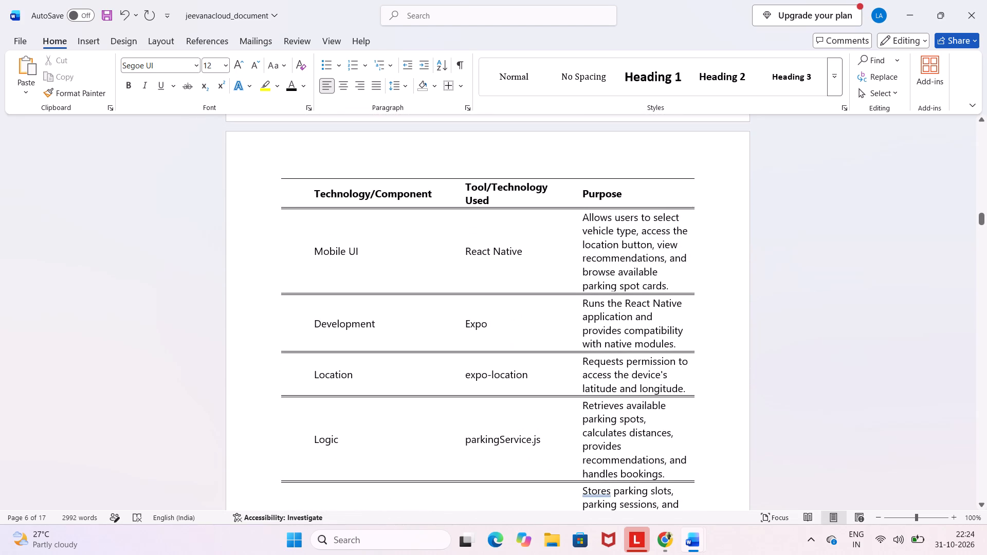
scroll(560, 410, "down", 1)
key("ctrl+s")
key("ctrl+s")
key("ctrl+s")
key("ctrl+s")
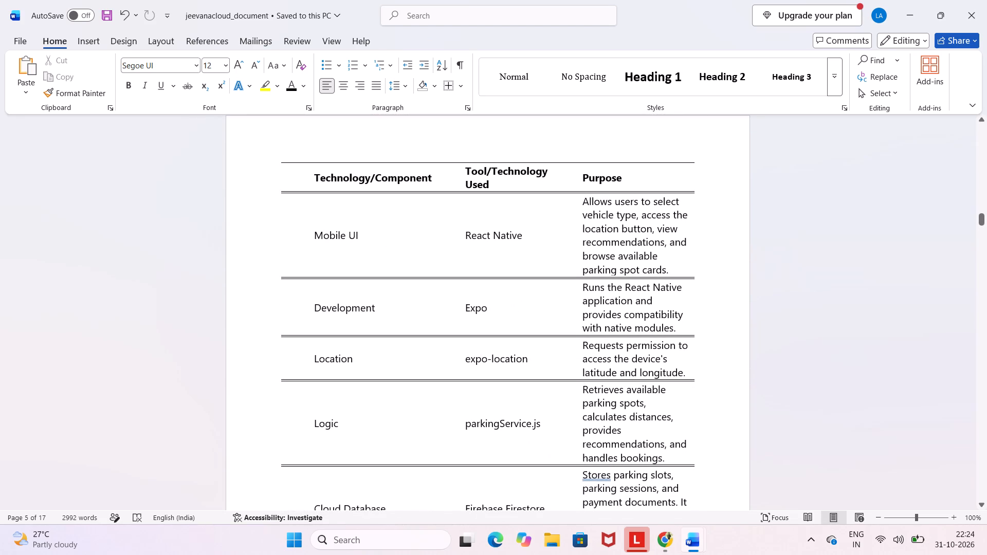
key("ctrl+s")
key("ctrl+s")
key("ctrl+s")
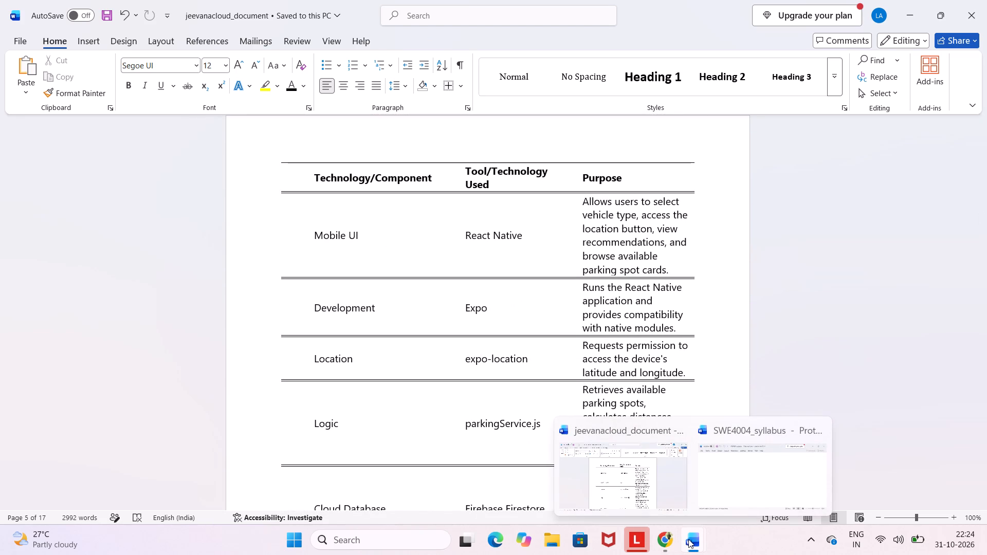
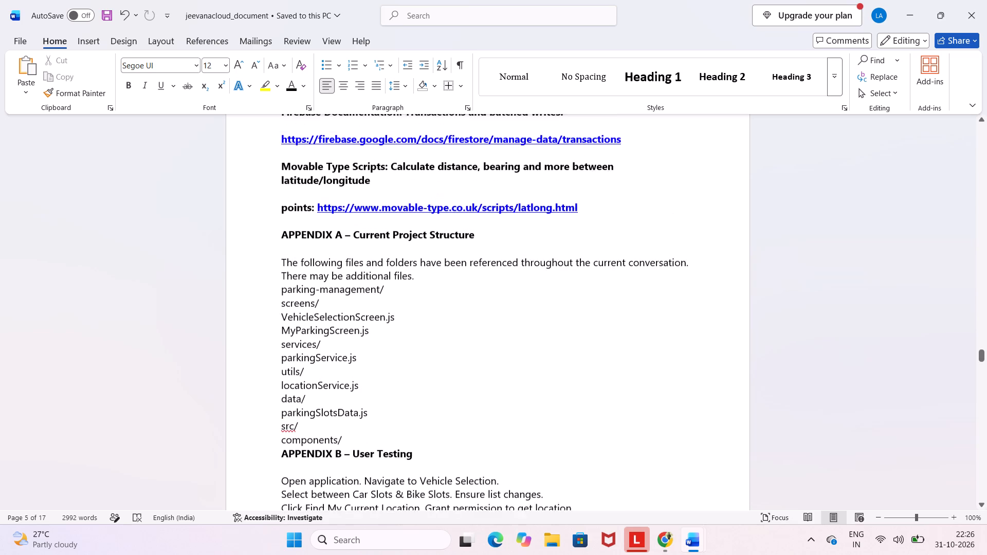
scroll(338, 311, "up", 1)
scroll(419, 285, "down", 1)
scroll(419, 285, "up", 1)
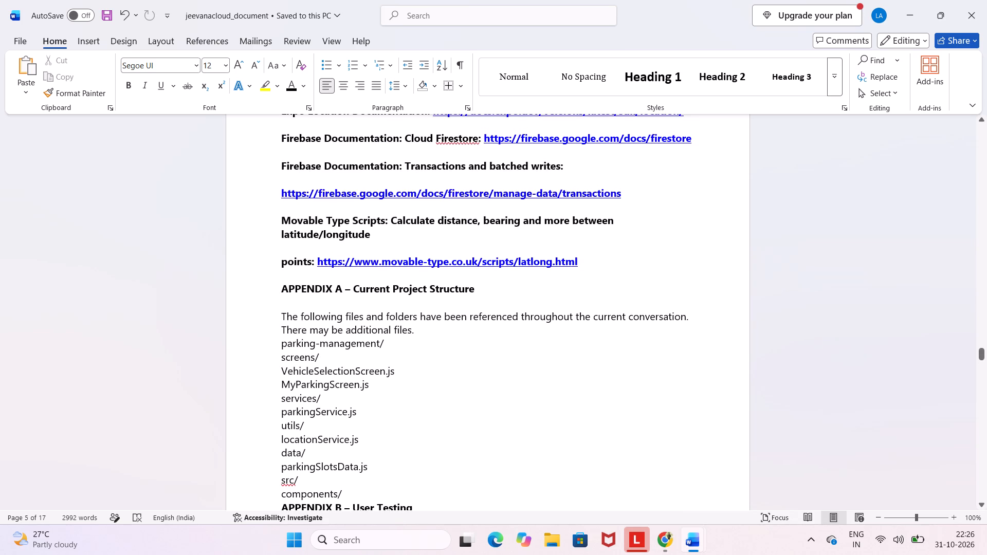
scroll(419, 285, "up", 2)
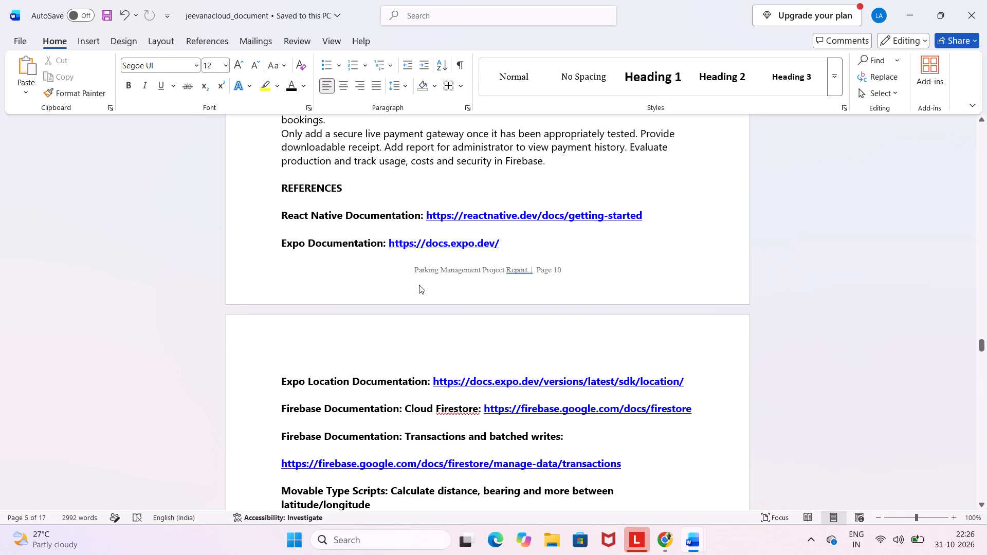
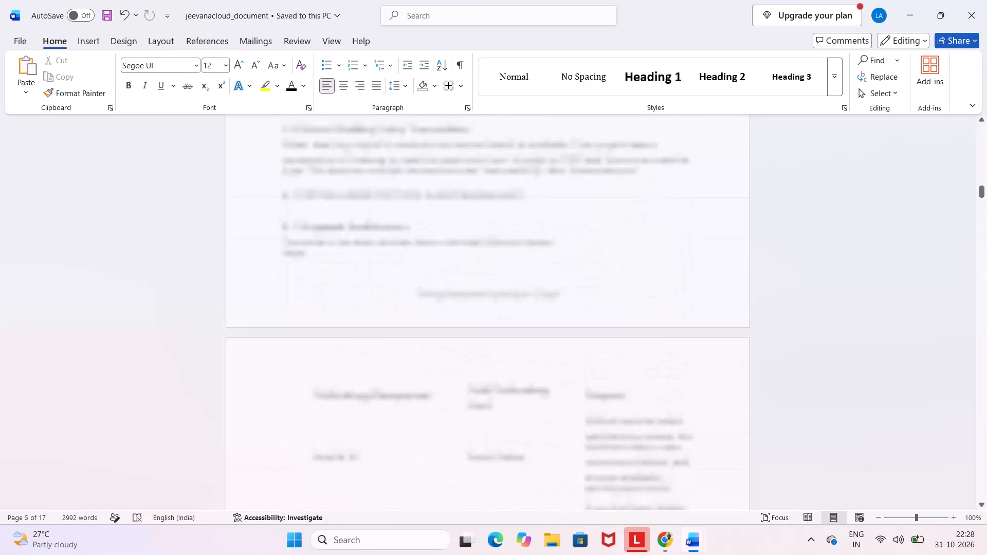
Insert ten blank lines on the cover page between the Project Report title and the Integrated M.Tech line.
scroll(419, 285, "up", 20)
scroll(419, 285, "up", 3)
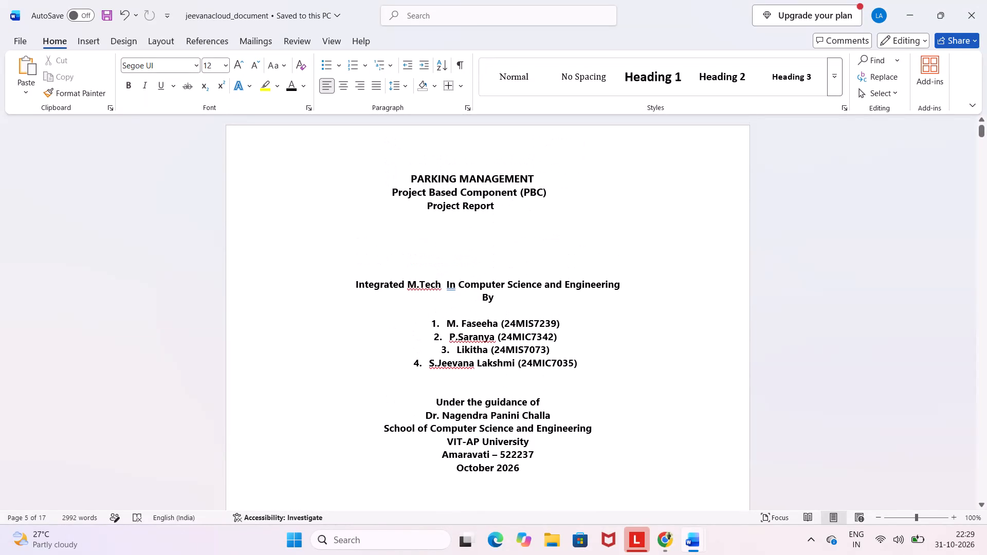
left_click(508, 215)
key("Return")
key("Return")
key("Return")
key("Return")
key("Return")
key("Return")
key("Return")
key("Return")
key("Return")
key("Return")
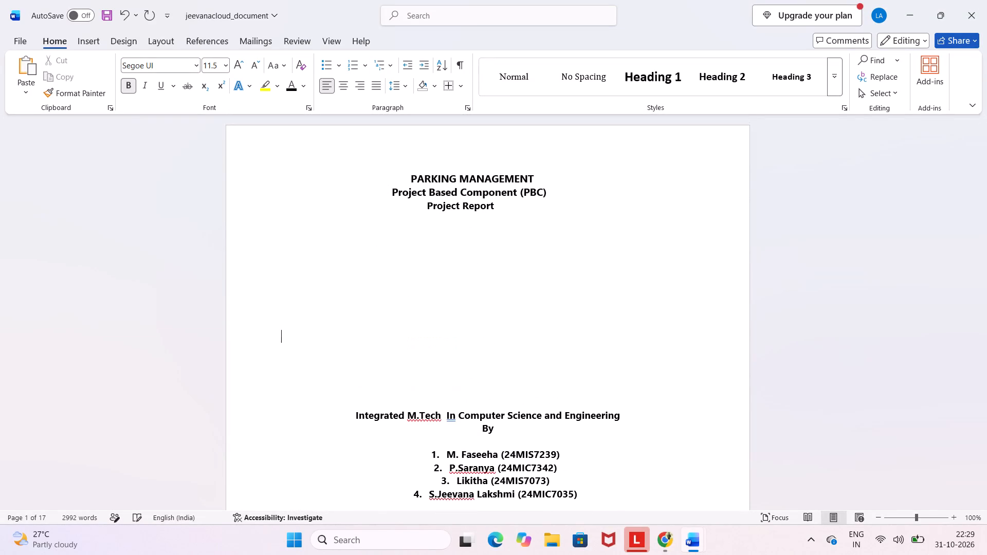
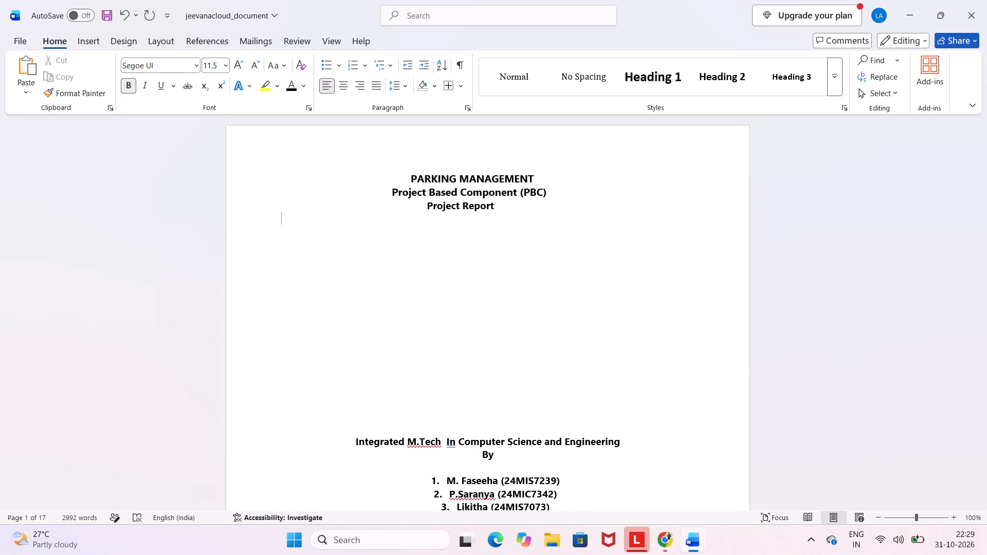
Paste the copied VIT-AP University logo on the blank line below Project Report and reduce its height.
key("ctrl+v")
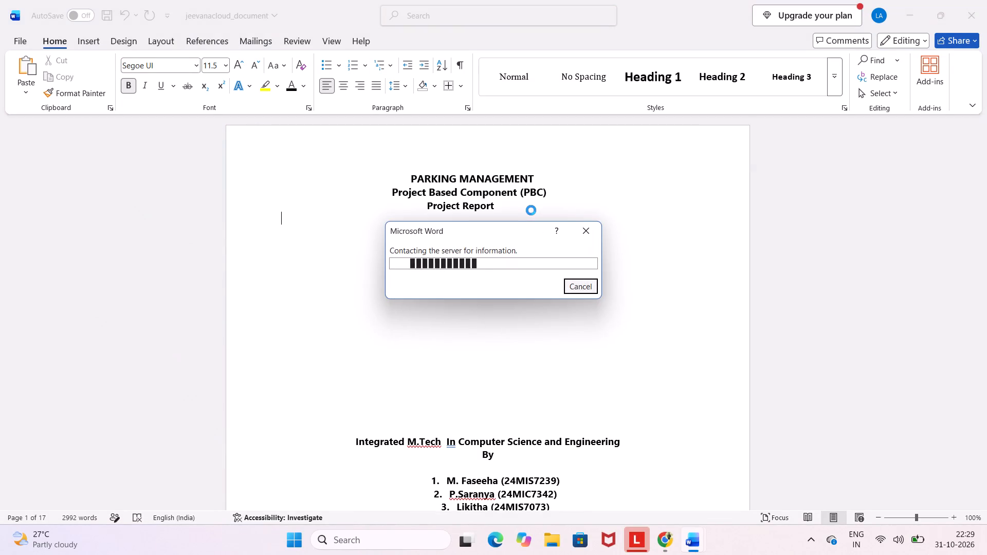
left_click_drag(421, 310, 522, 317)
left_click_drag(410, 317, 506, 368)
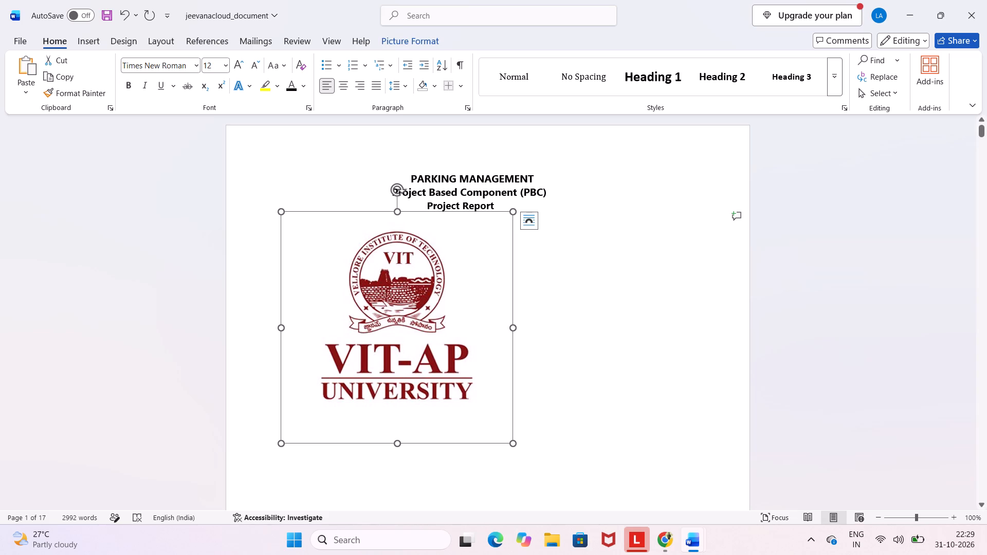
left_click_drag(363, 331, 565, 430)
left_click_drag(397, 440, 406, 400)
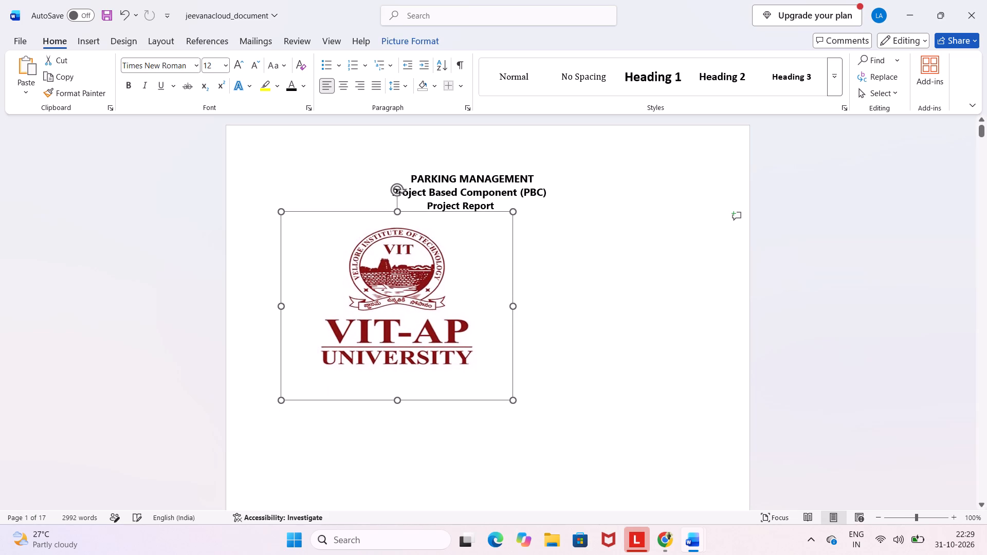
Move the logo a few lines further below Project Report and shift it with leading spaces to the page's horizontal centre.
left_click_drag(407, 330, 551, 465)
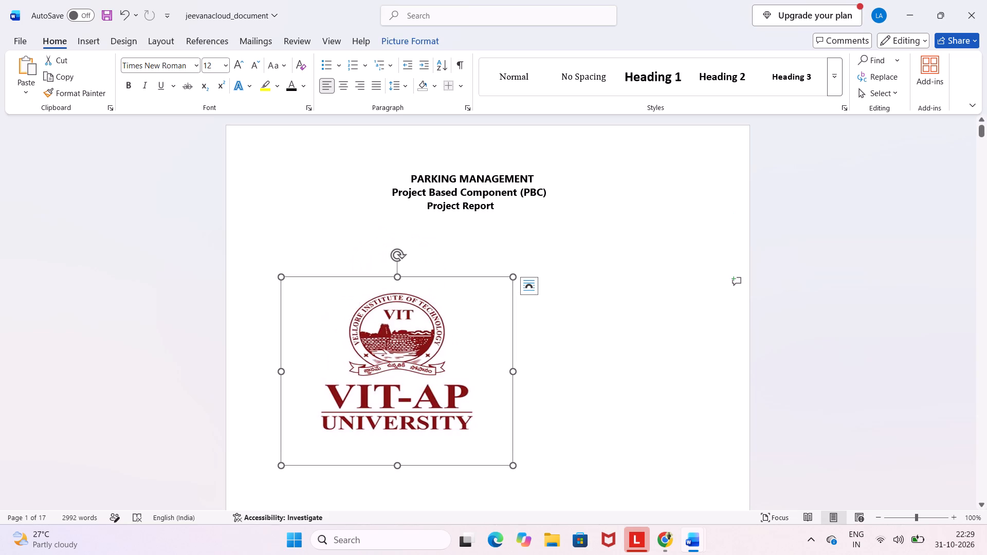
left_click_drag(420, 388, 550, 392)
left_click(344, 361)
left_click(267, 309)
left_click(271, 309)
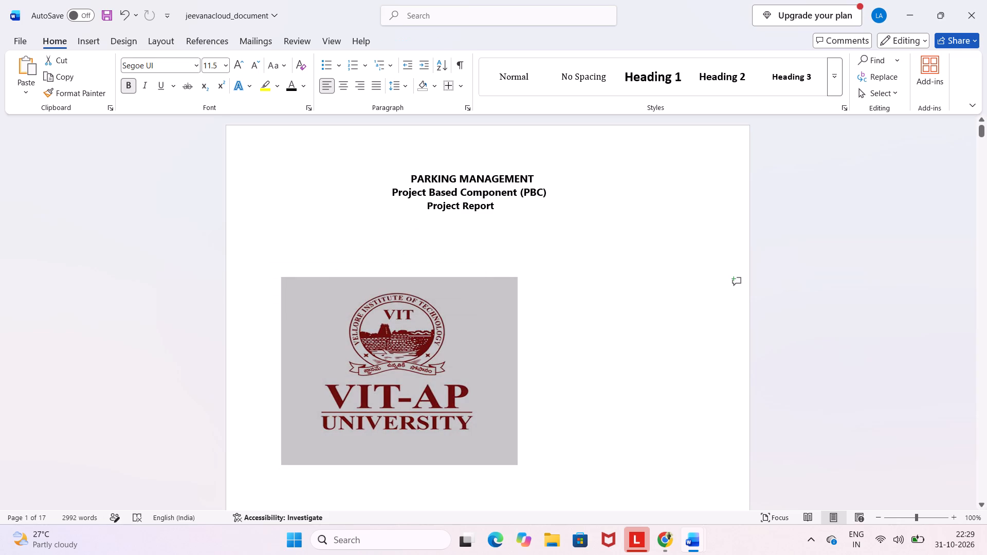
left_click(276, 285)
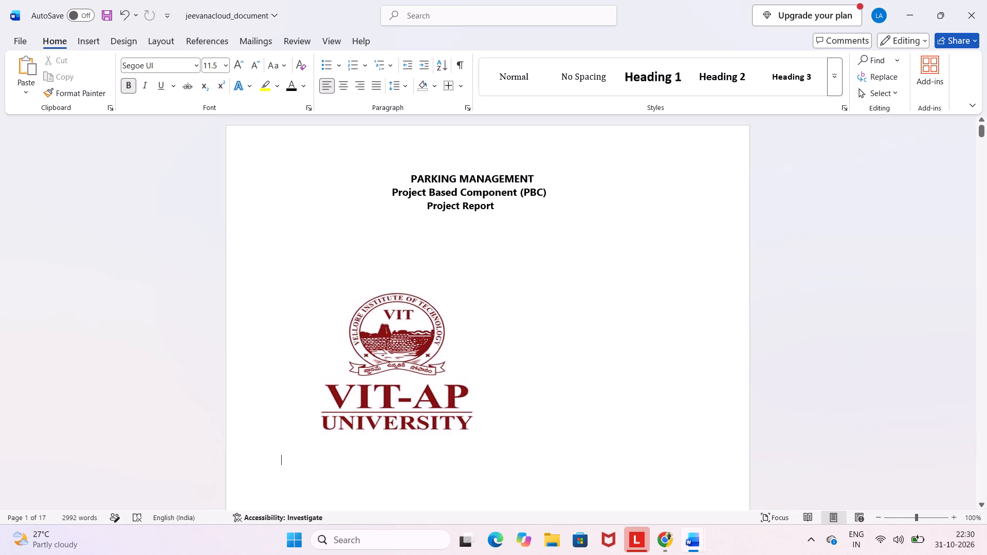
key("space")
key("space")
key("space")
key("space")
key("space")
key("space")
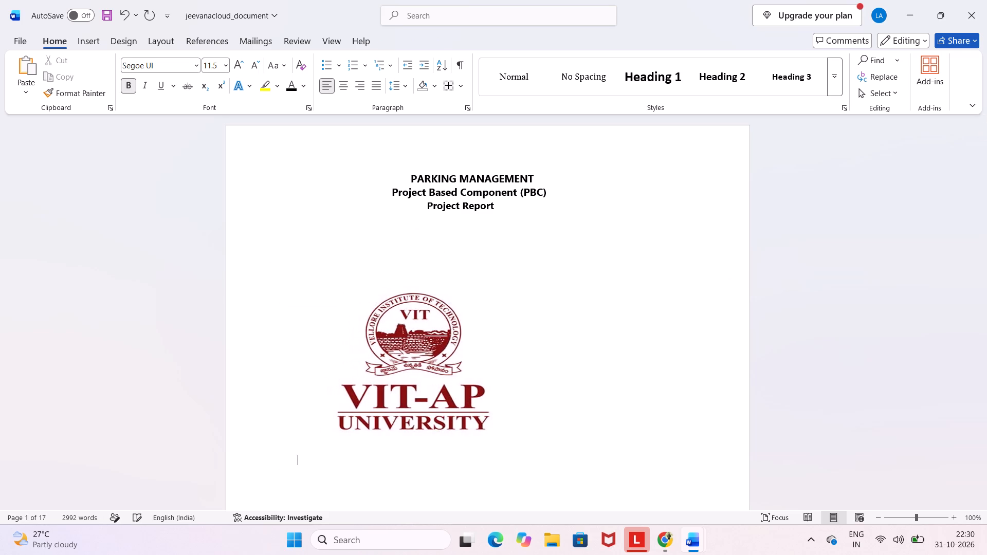
key("space")
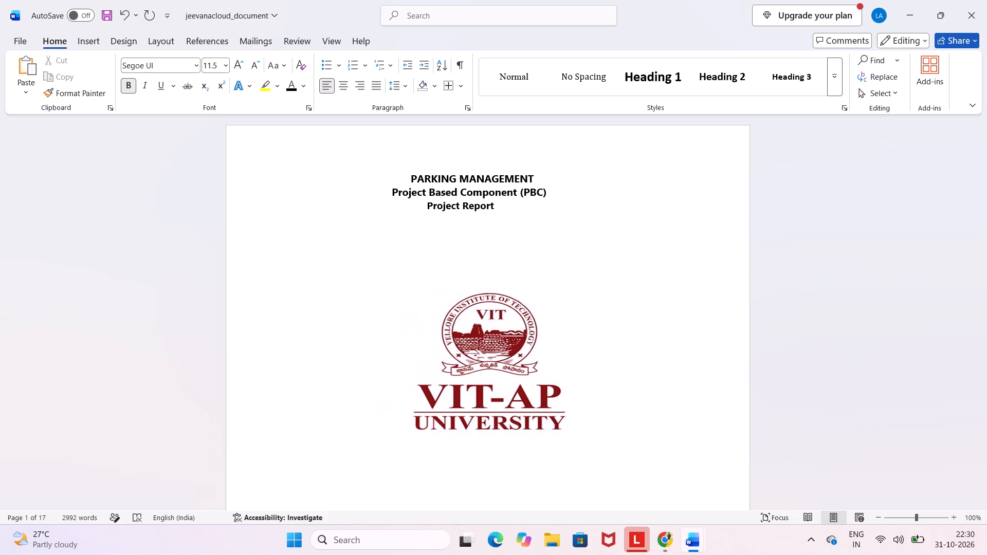
key("BackSpace")
Delete the extra blank lines between the logo and the Integrated M.Tech line on the cover page.
scroll(439, 282, "down", 1)
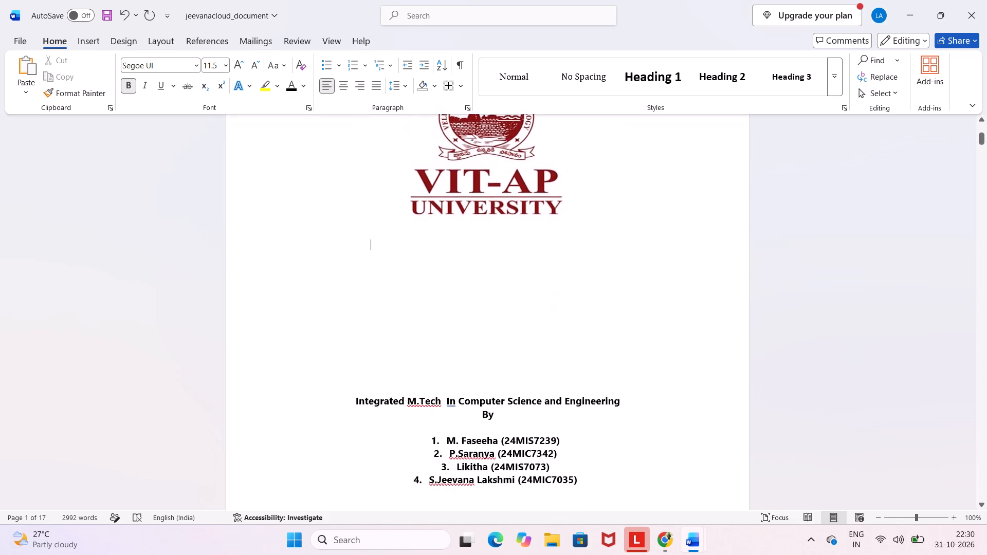
scroll(439, 282, "down", 1)
left_click(427, 330)
key("BackSpace")
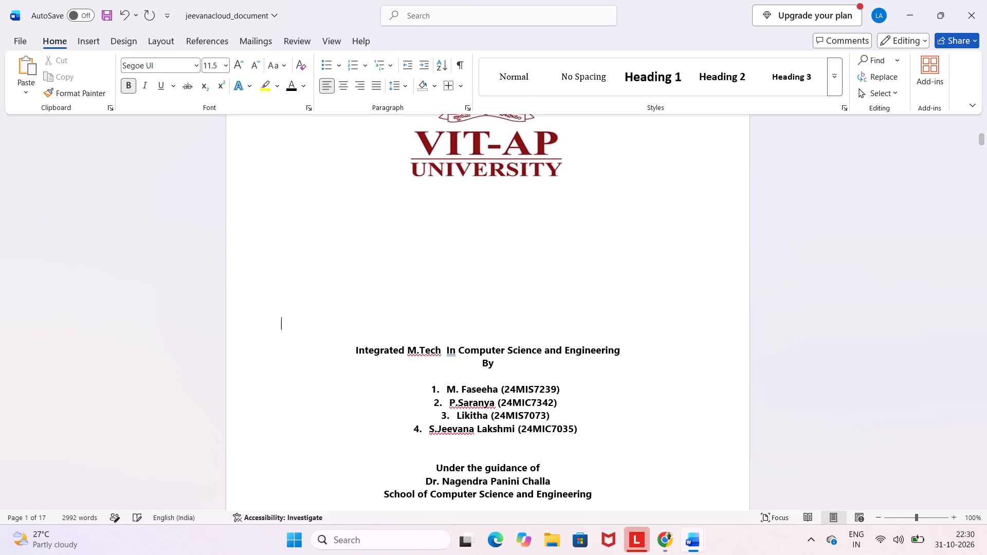
key("BackSpace")
key("BackSpace")
key("BackSpace")
key("BackSpace")
key("BackSpace")
key("BackSpace")
key("BackSpace")
key("BackSpace")
key("BackSpace")
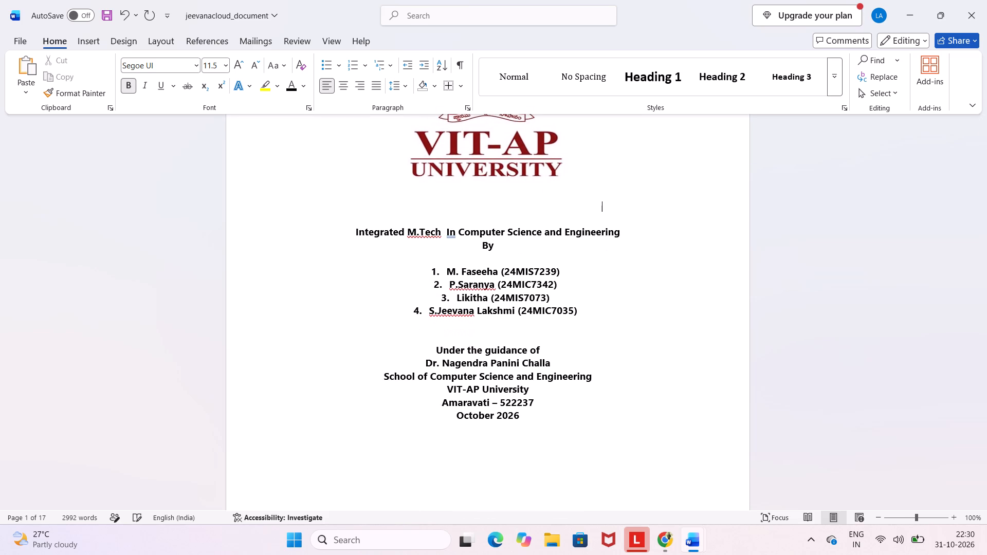
Set the PARKING MANAGEMENT title on the cover page to font size 20.
scroll(427, 330, "up", 3)
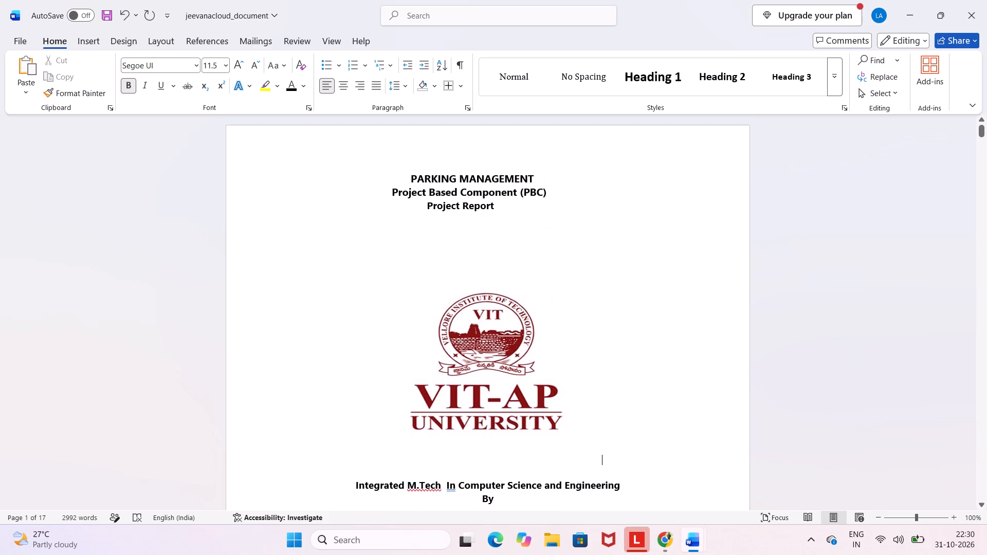
left_click(413, 175)
left_click_drag(411, 175, 554, 173)
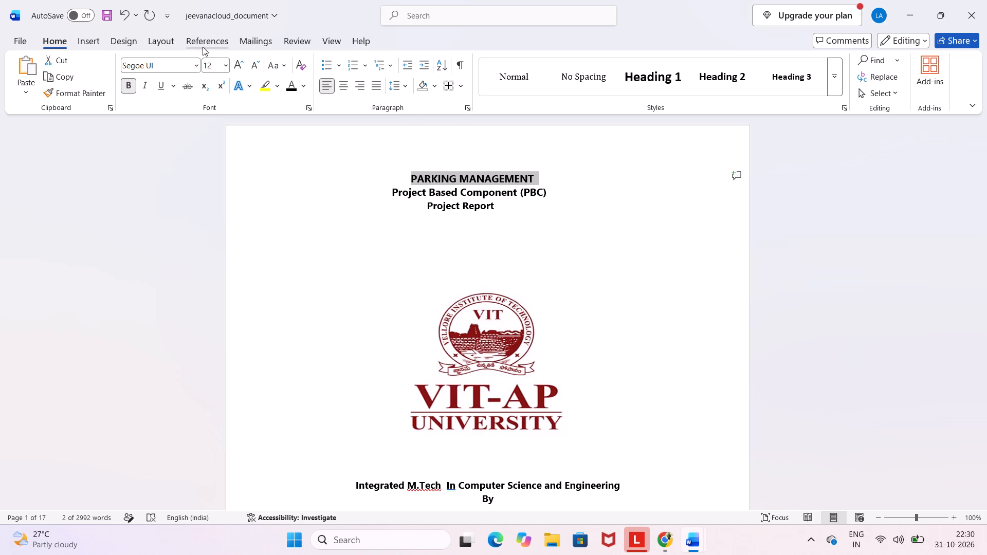
left_click(225, 63)
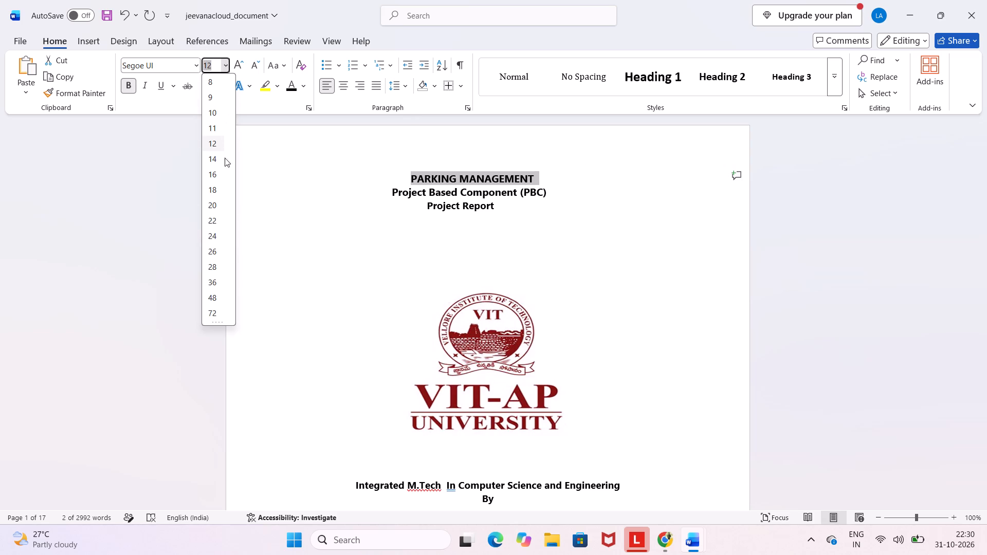
left_click(220, 207)
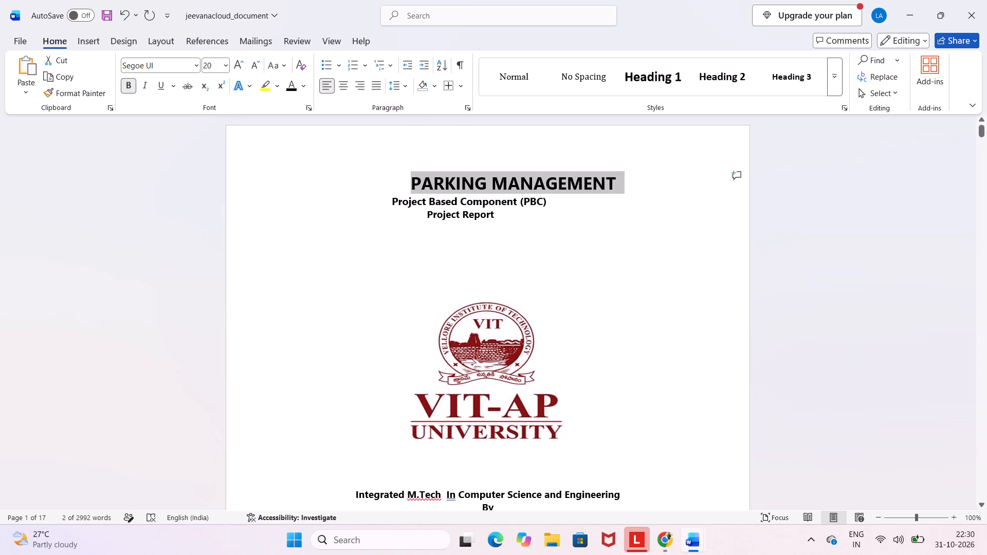
Add leading spaces before the Project Based Component (PBC) line and centre-align it.
left_click(387, 200)
key("space")
key("space")
key("space")
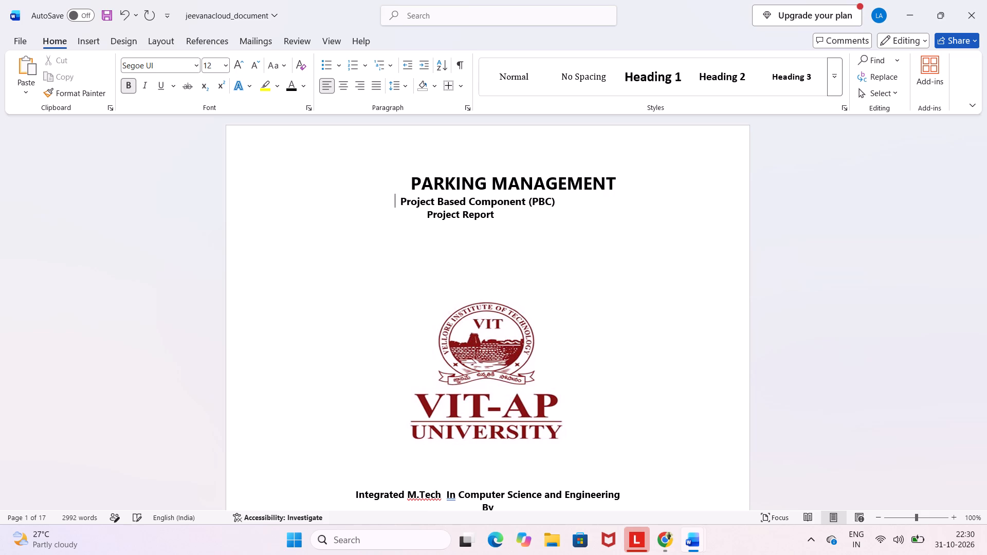
key("space")
key("space")
key("space")
key("space")
key("space")
key("space")
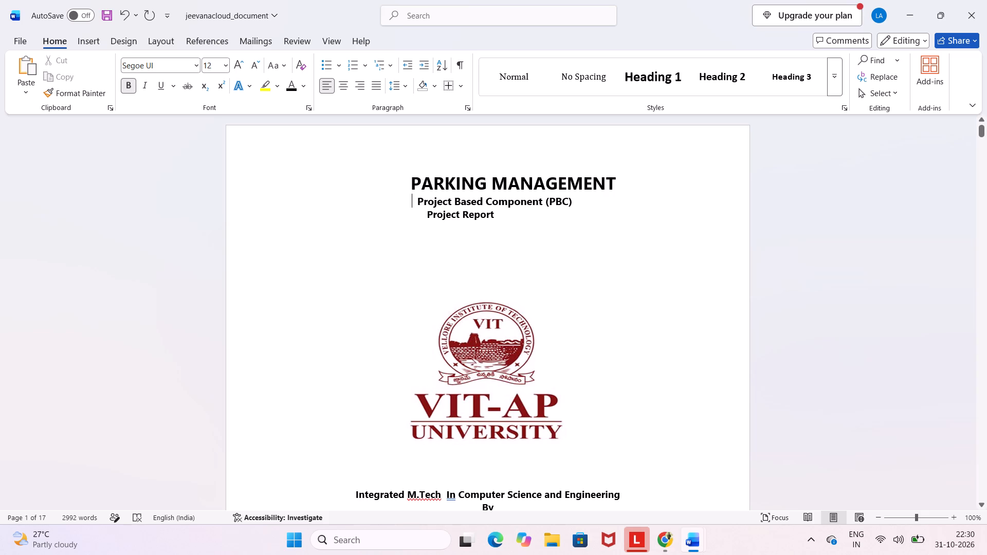
left_click(340, 81)
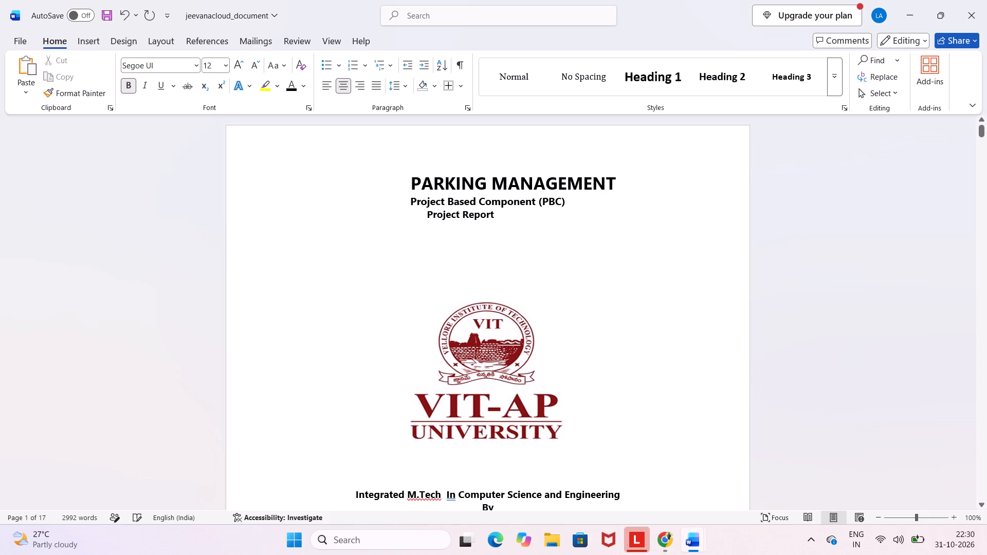
Centre-align the PARKING MANAGEMENT title.
left_click_drag(411, 181, 634, 178)
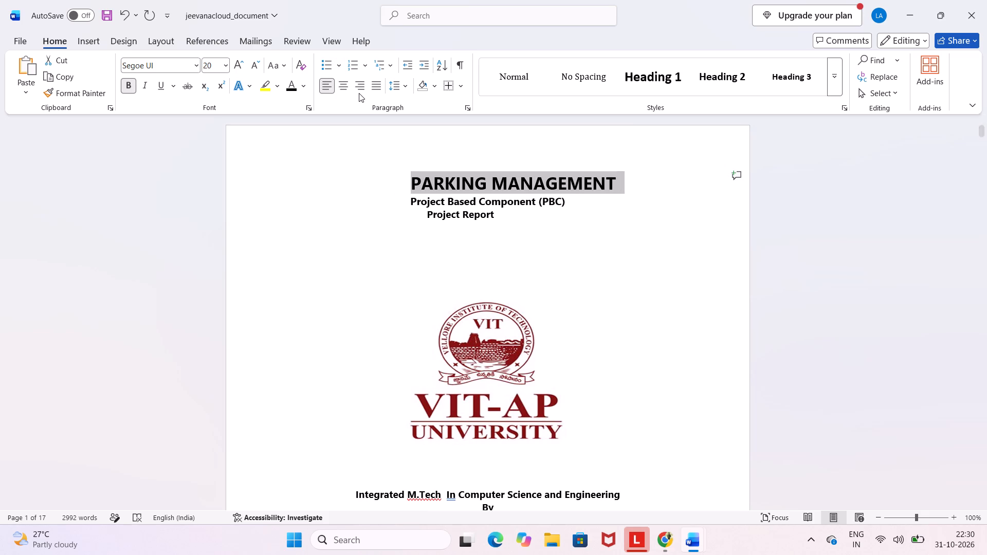
left_click(345, 88)
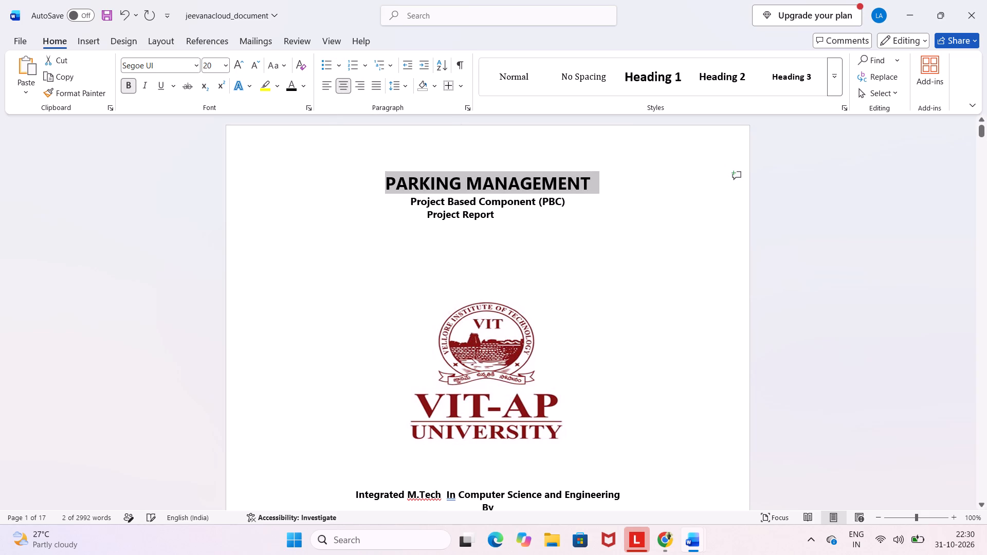
left_click(531, 212)
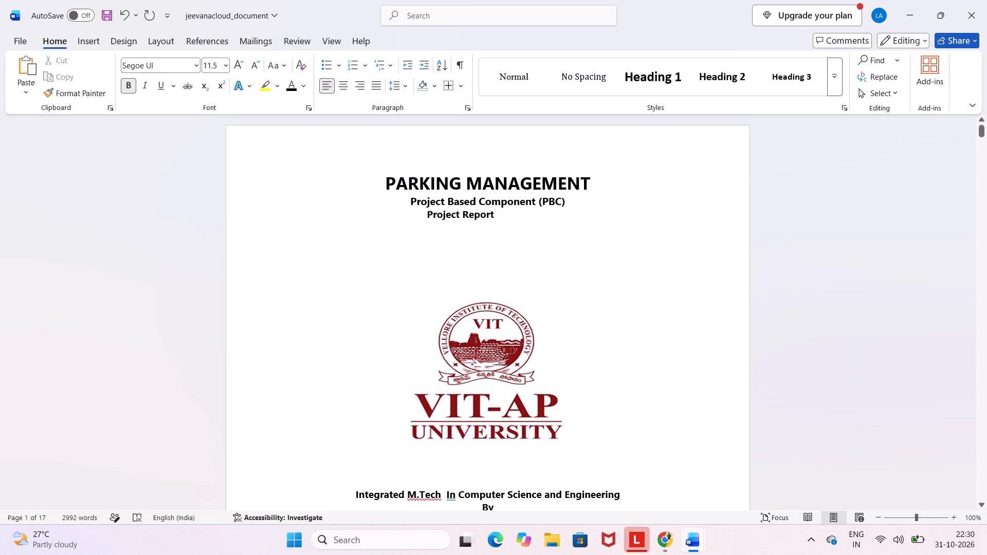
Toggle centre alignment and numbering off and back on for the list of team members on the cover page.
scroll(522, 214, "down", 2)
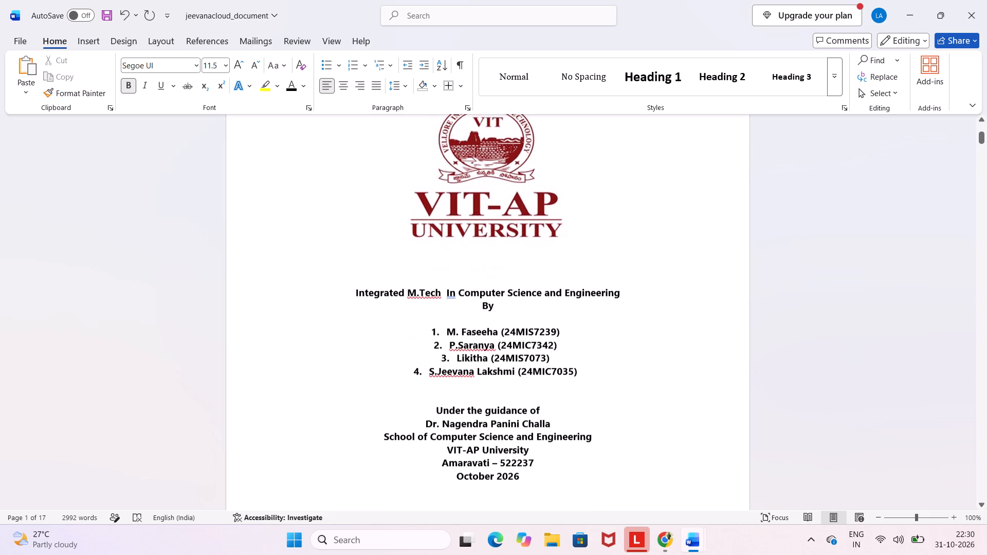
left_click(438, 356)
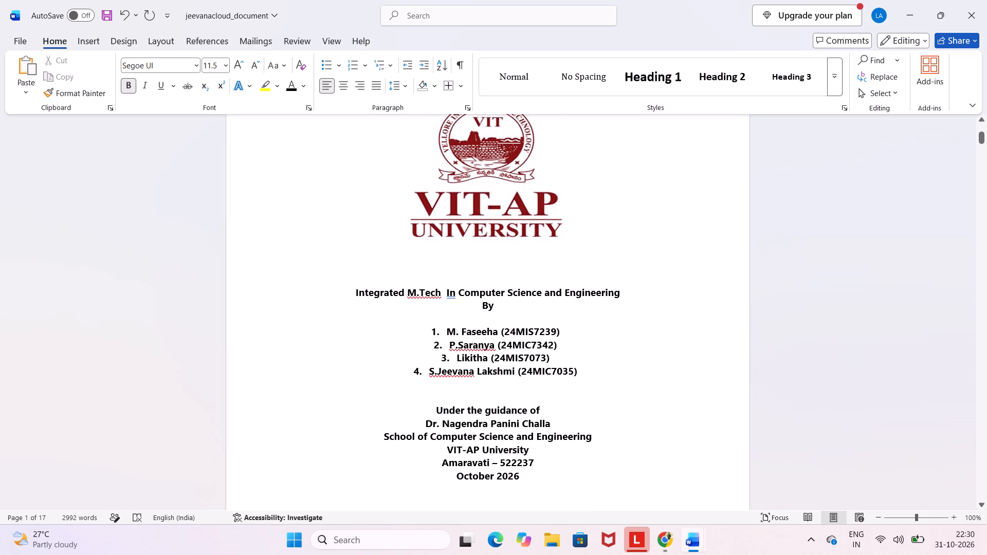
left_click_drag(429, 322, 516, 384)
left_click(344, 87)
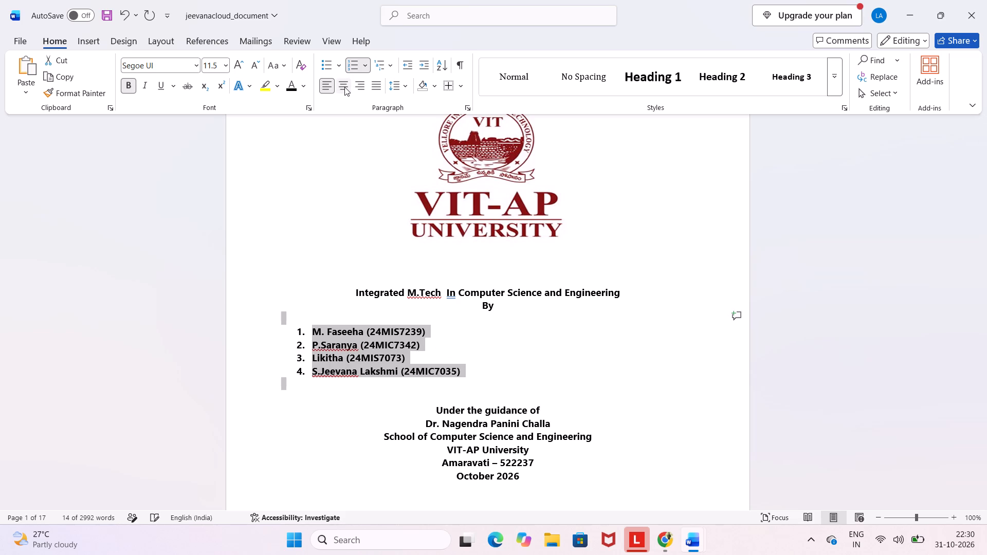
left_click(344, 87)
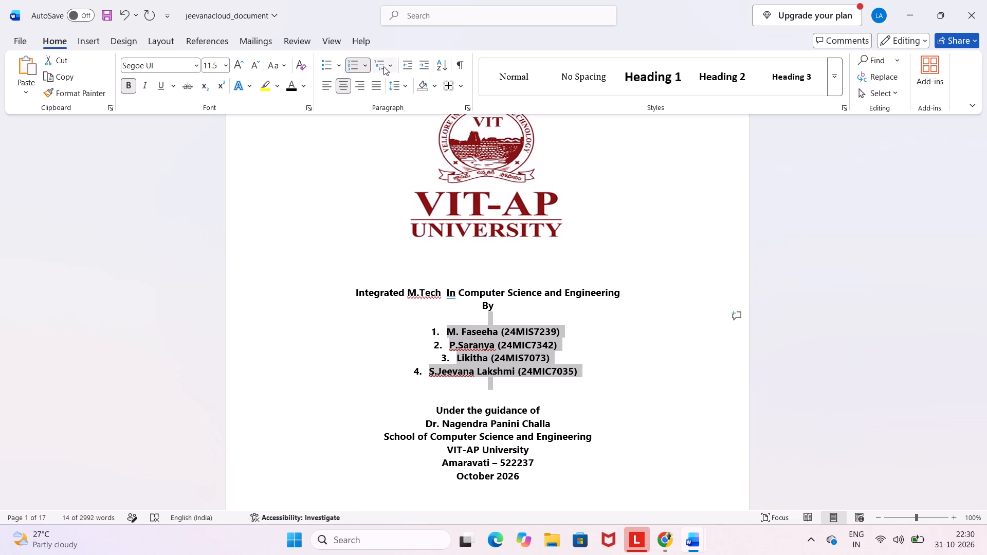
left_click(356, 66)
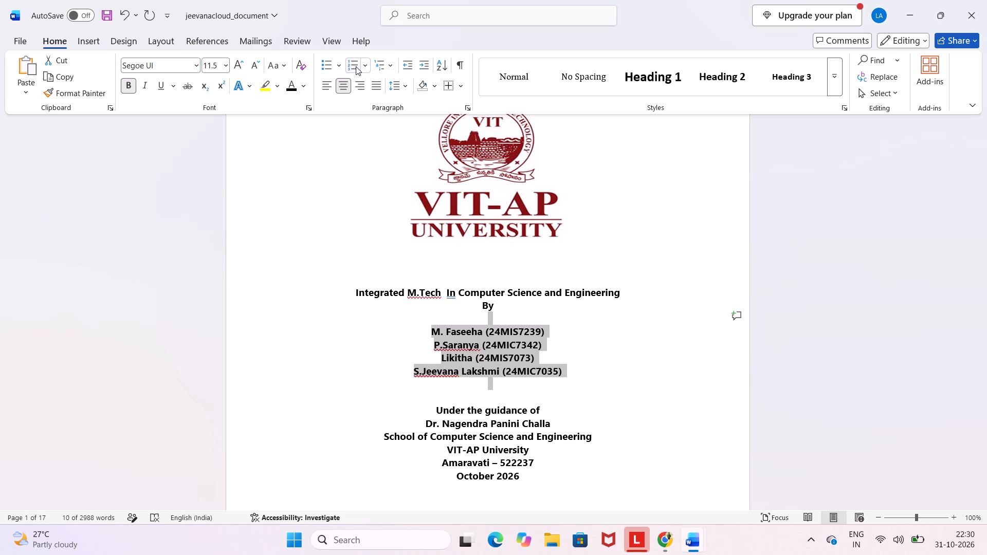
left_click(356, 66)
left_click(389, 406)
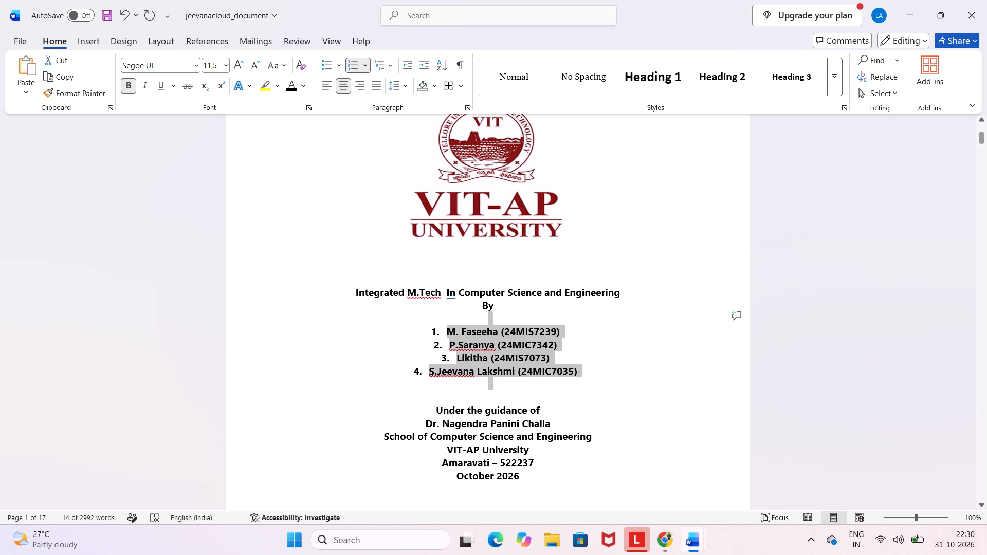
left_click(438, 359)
Delete the blank lines above the ABSTRACT heading so that it starts at the top of page 2.
scroll(438, 359, "down", 1)
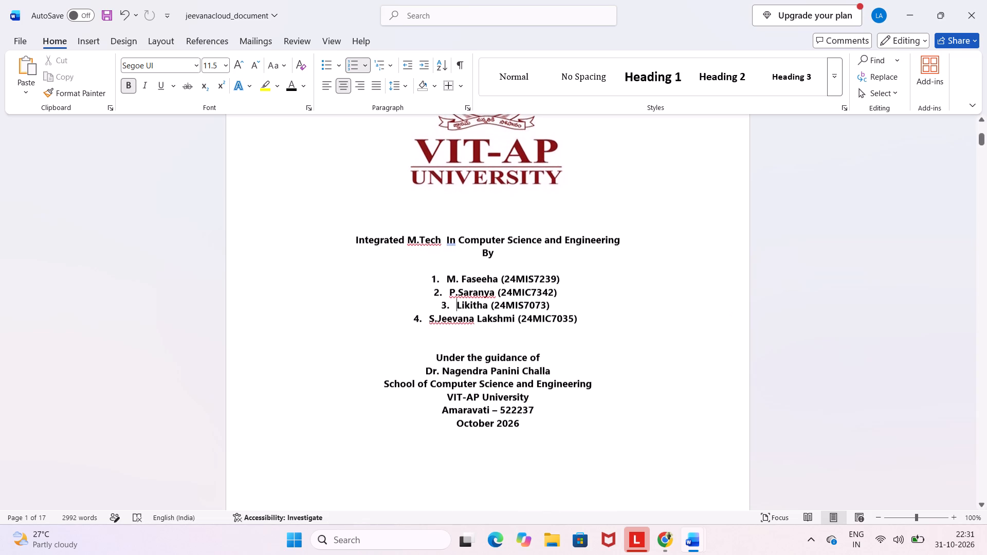
scroll(438, 359, "down", 1)
scroll(438, 359, "up", 3)
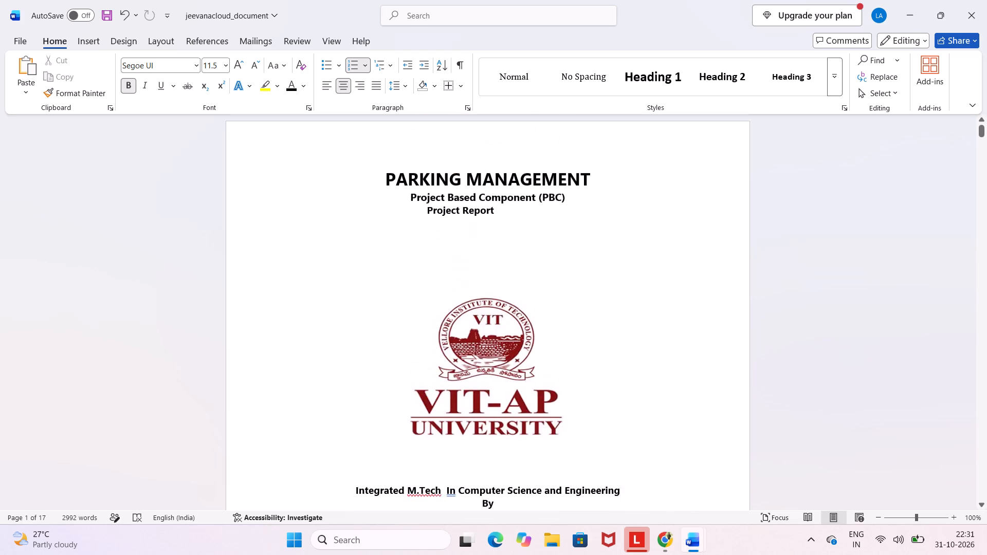
scroll(438, 359, "down", 6)
scroll(438, 359, "up", 5)
scroll(438, 359, "right", 1)
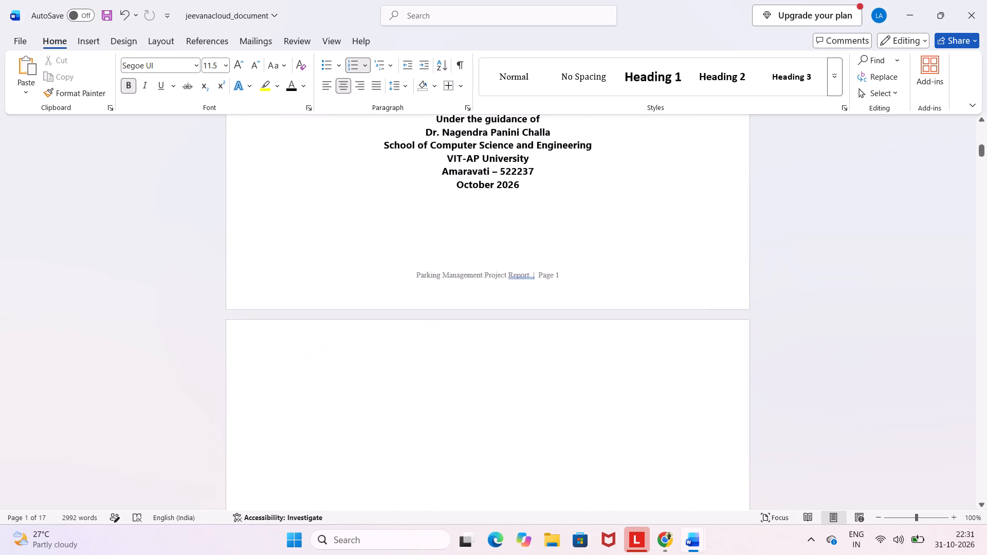
scroll(438, 359, "right", 1)
left_click(301, 353)
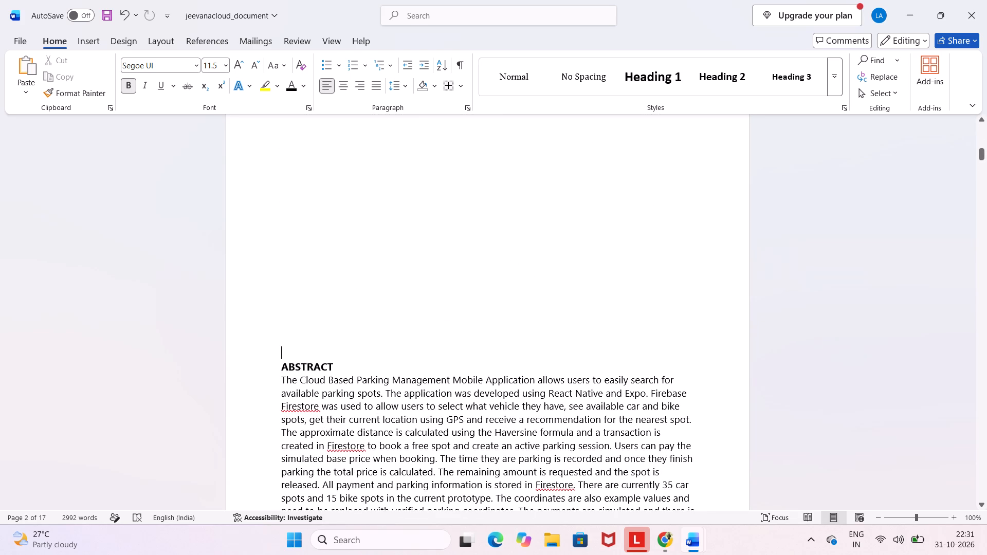
key("BackSpace")
key("BackSpace")
key("BackSpace")
key("BackSpace")
key("BackSpace")
key("BackSpace")
key("BackSpace")
key("BackSpace")
key("BackSpace")
key("BackSpace")
key("BackSpace")
key("BackSpace")
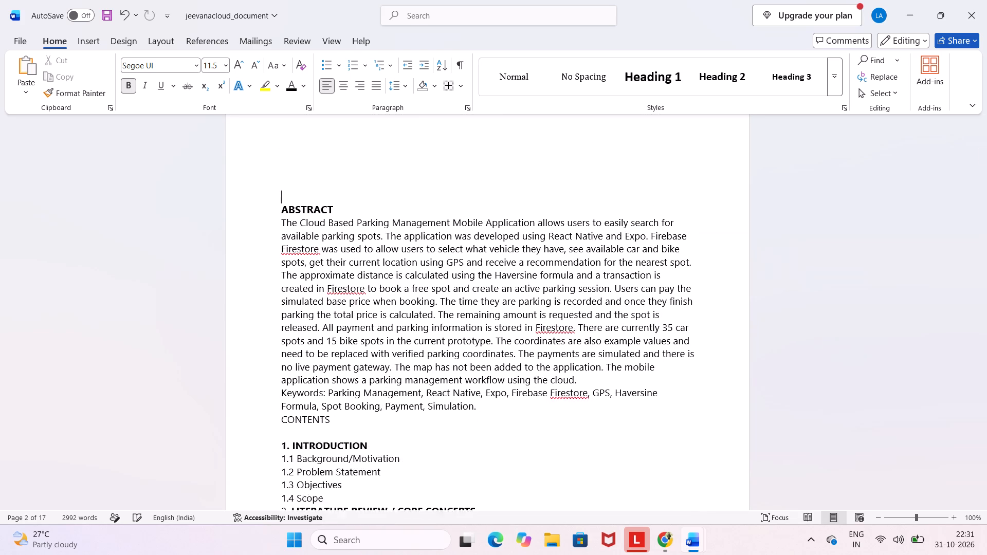
key("BackSpace")
key("BackSpace")
key("BackSpace")
key("BackSpace")
key("BackSpace")
Return to the cover page and save the report under its existing name.
scroll(301, 353, "up", 1)
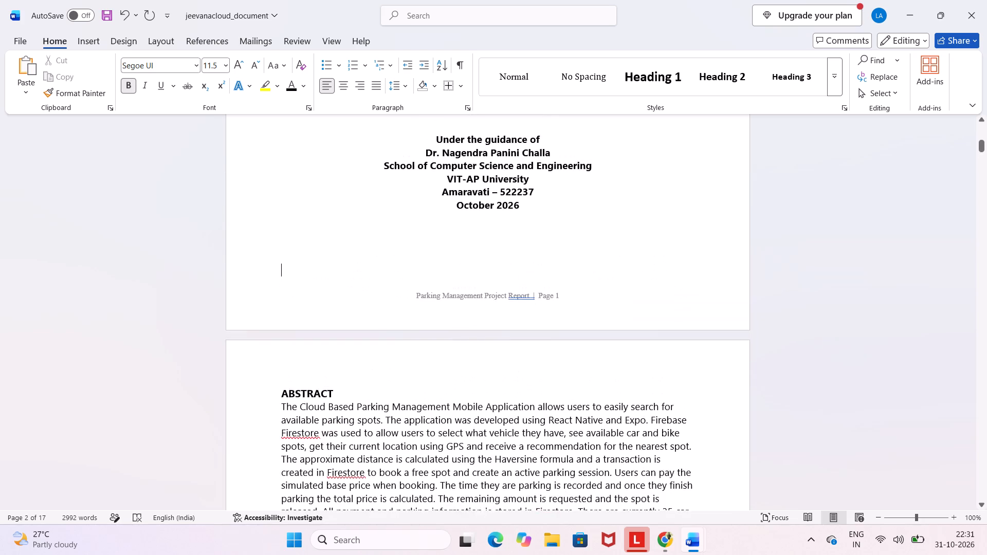
scroll(301, 353, "up", 3)
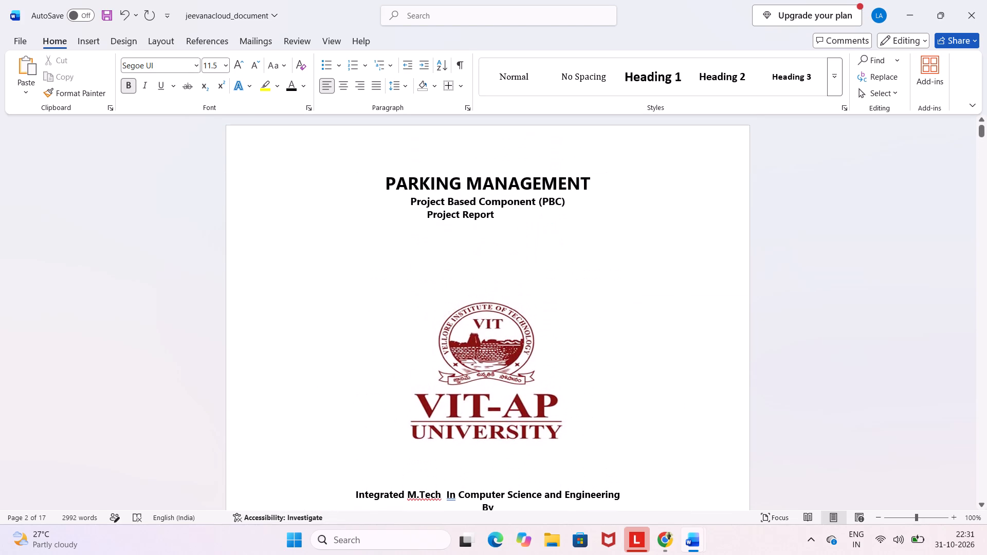
key("ctrl+s")
key("ctrl+s")
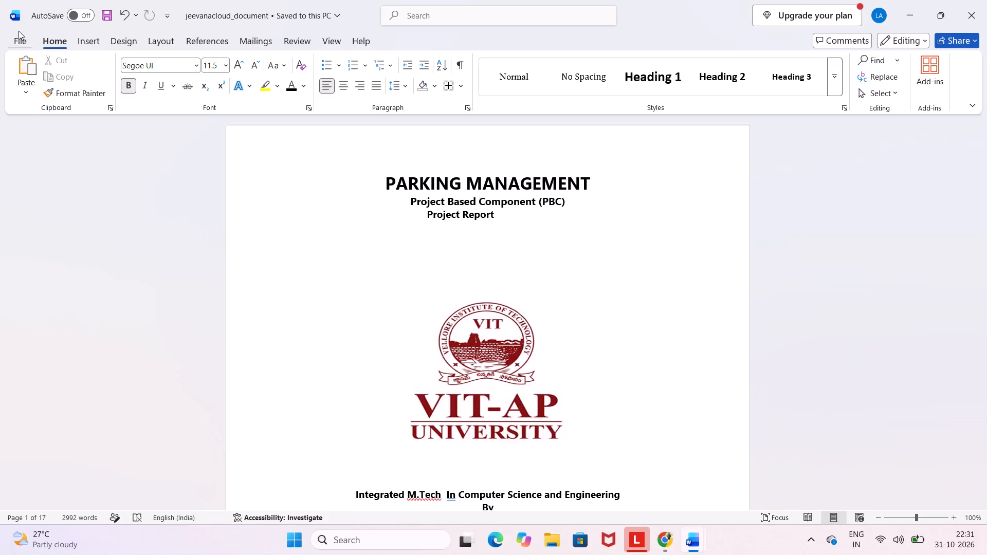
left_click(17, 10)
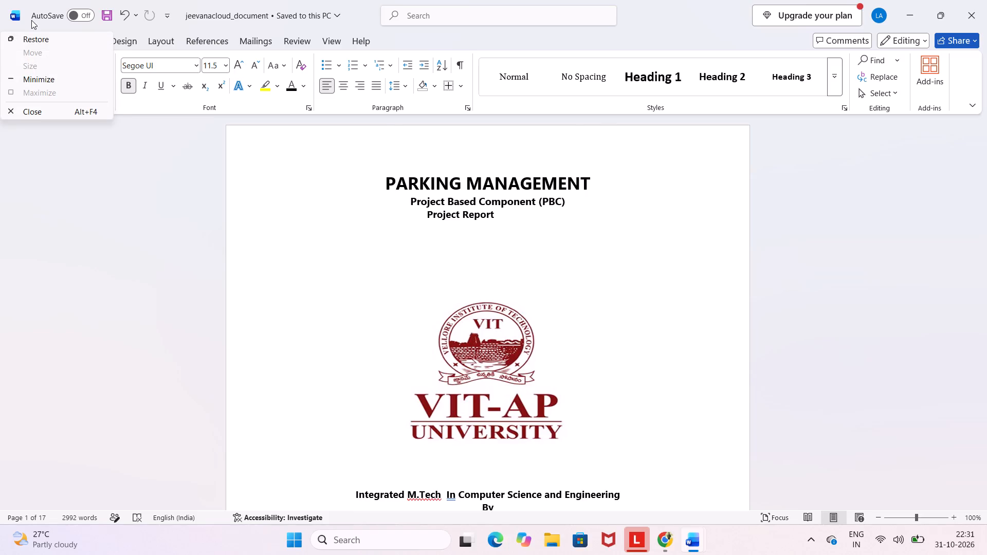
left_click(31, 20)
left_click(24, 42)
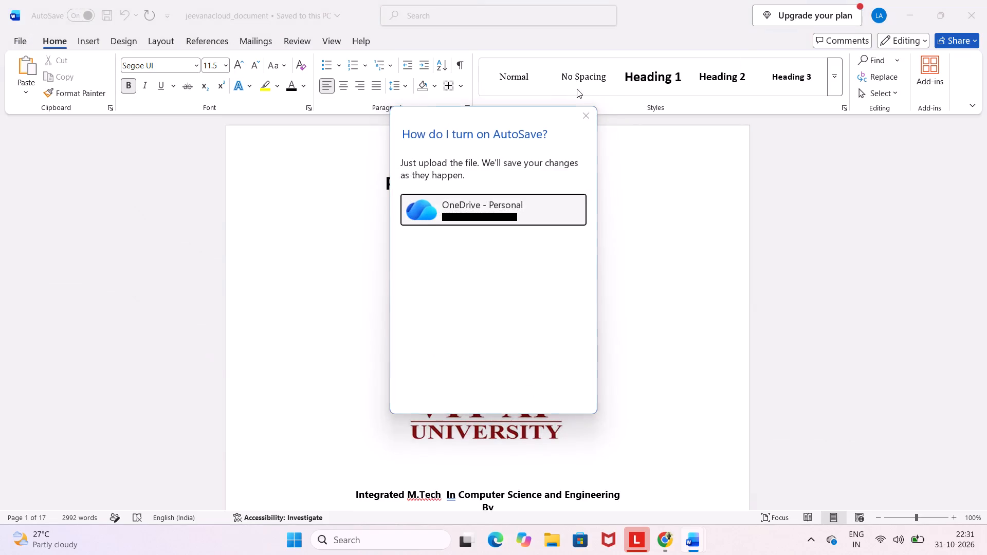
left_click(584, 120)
Open the Save As options for the report.
left_click(25, 42)
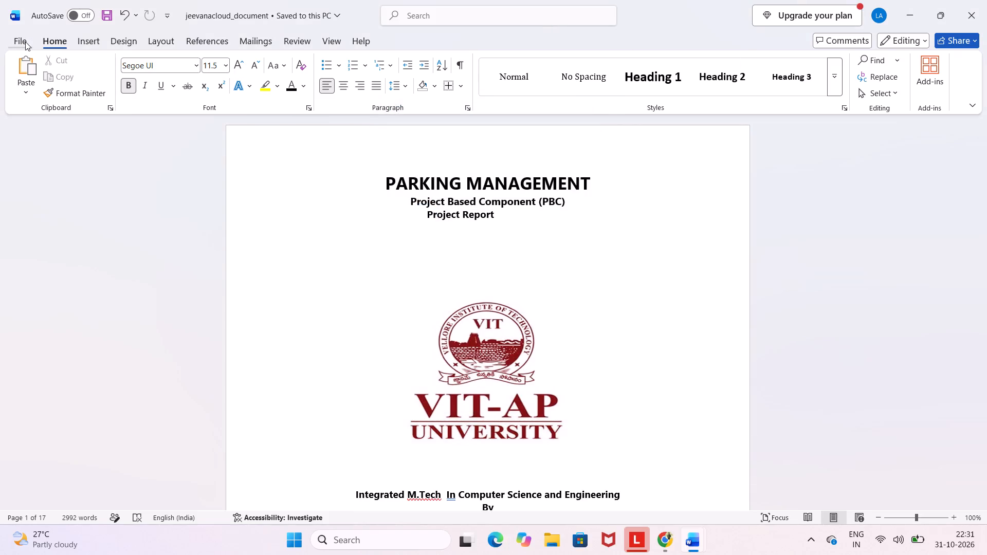
double_click(36, 231)
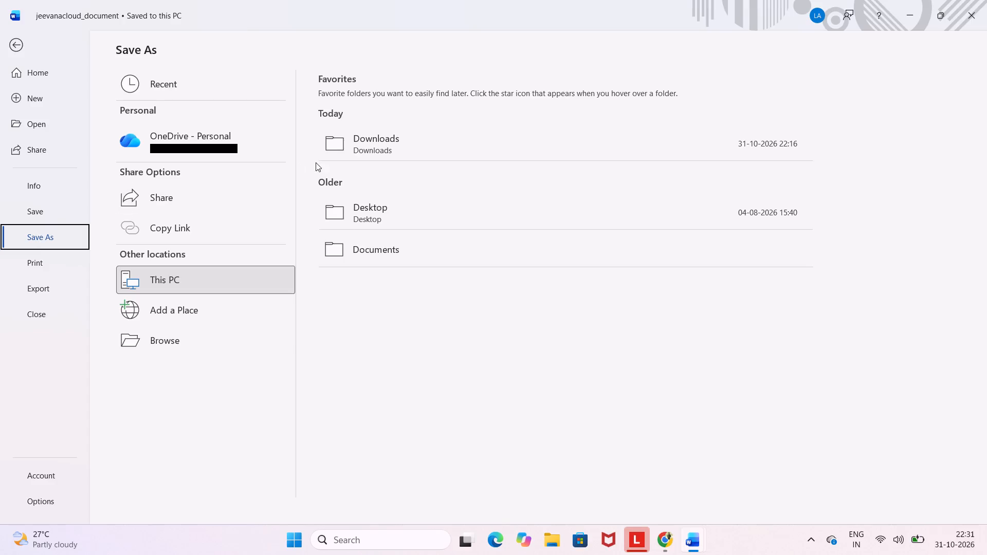
Save a copy of the report in the Downloads folder as a Word document named with the student registration number followed by .d1.
left_click(407, 138)
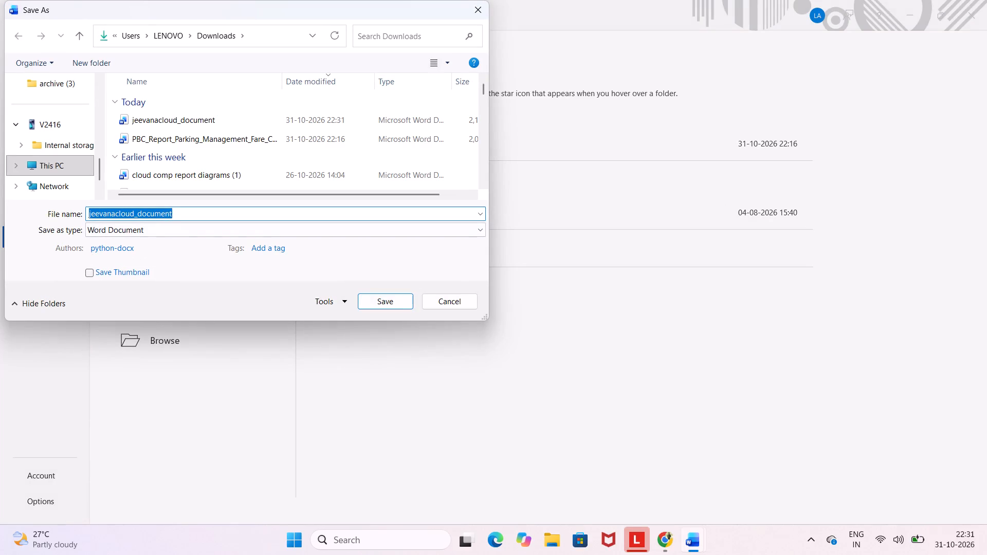
key("BackSpace")
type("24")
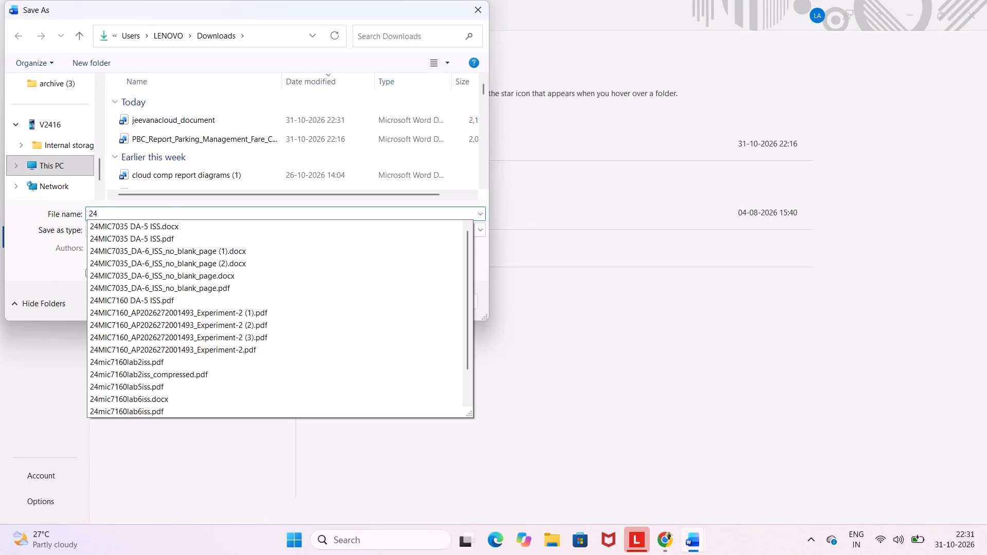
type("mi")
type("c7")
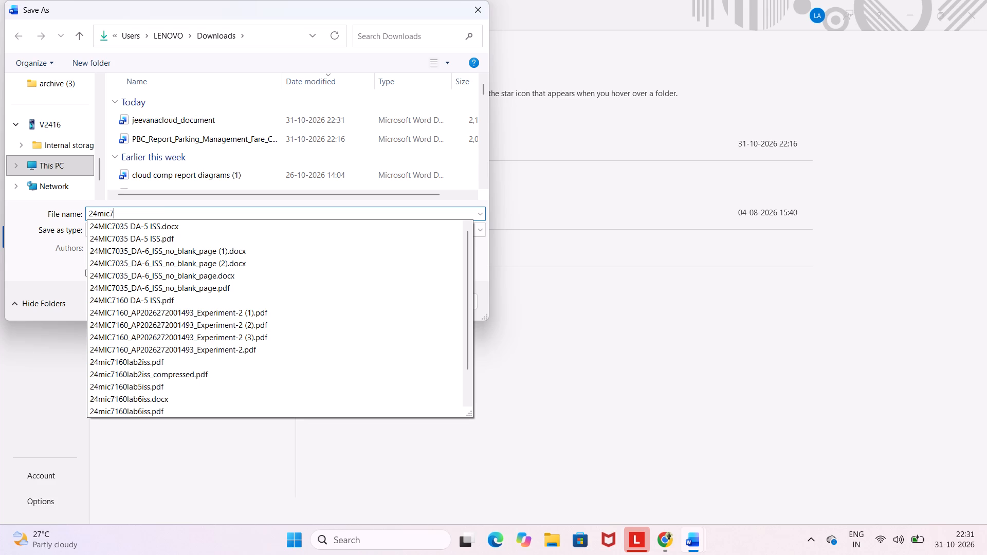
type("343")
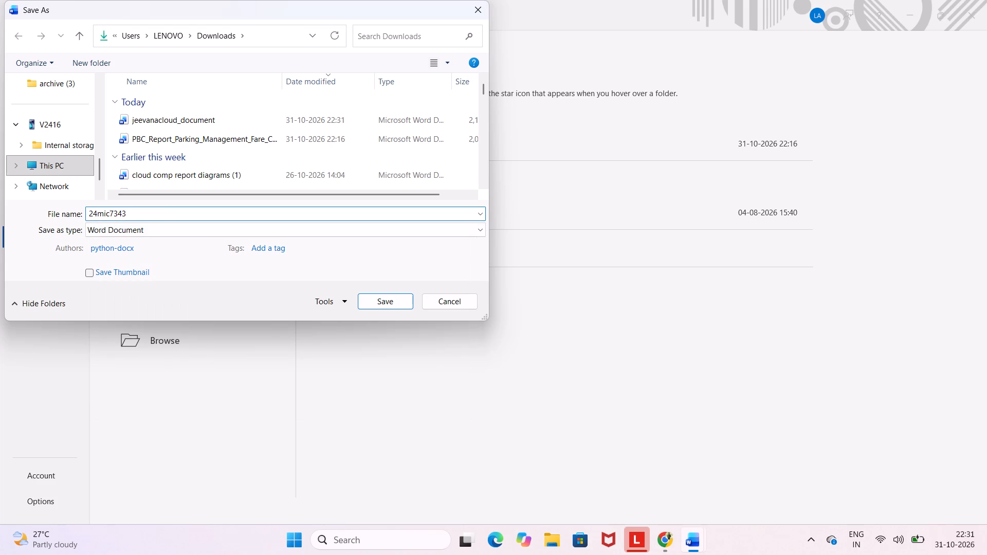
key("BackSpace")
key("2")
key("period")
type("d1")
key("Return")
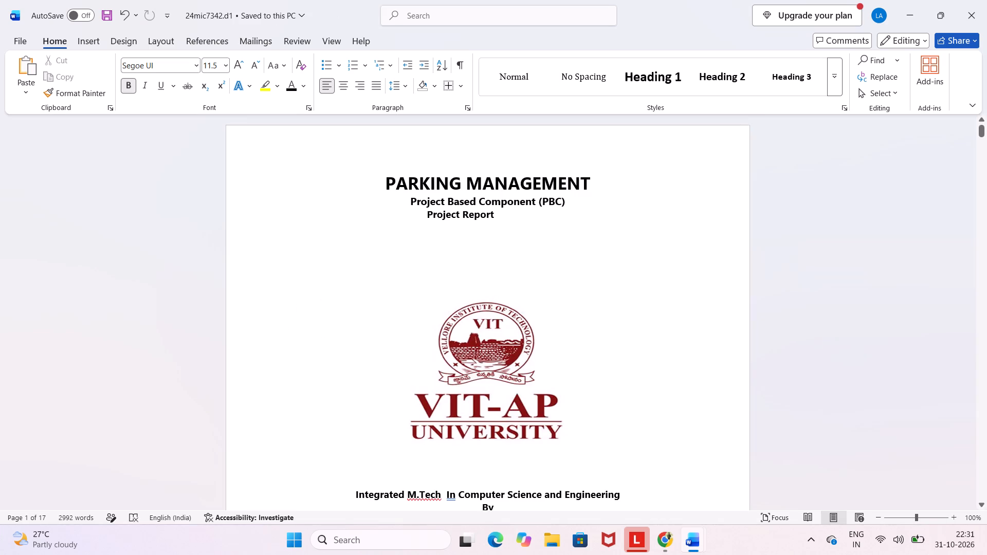